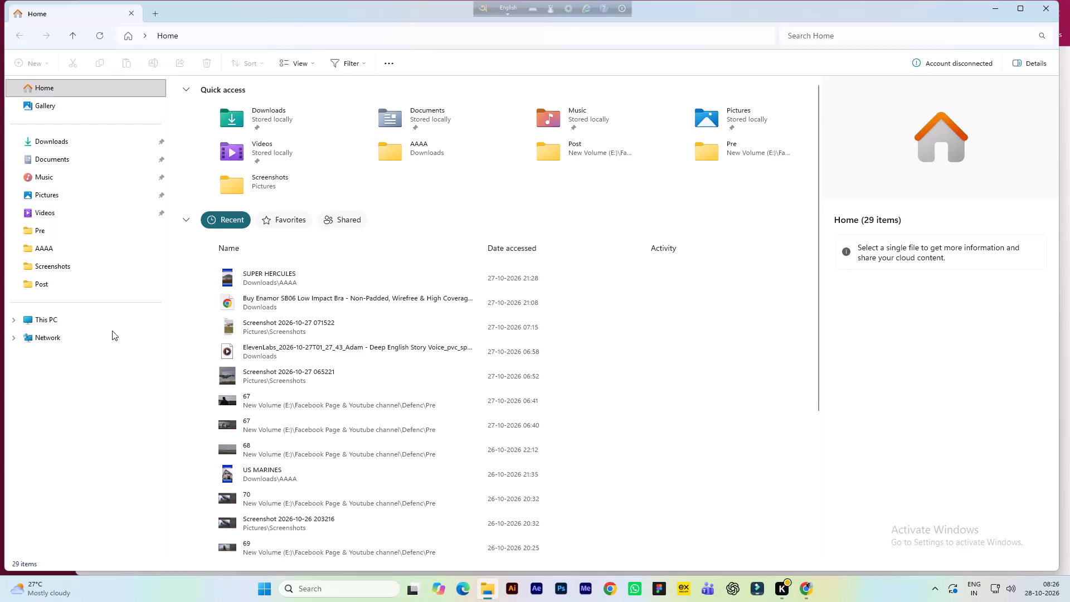
Switch from File Explorer to the browser, open YouTube in a new tab and go to the subscribed Lockheed Martin channel.
left_click(995, 11)
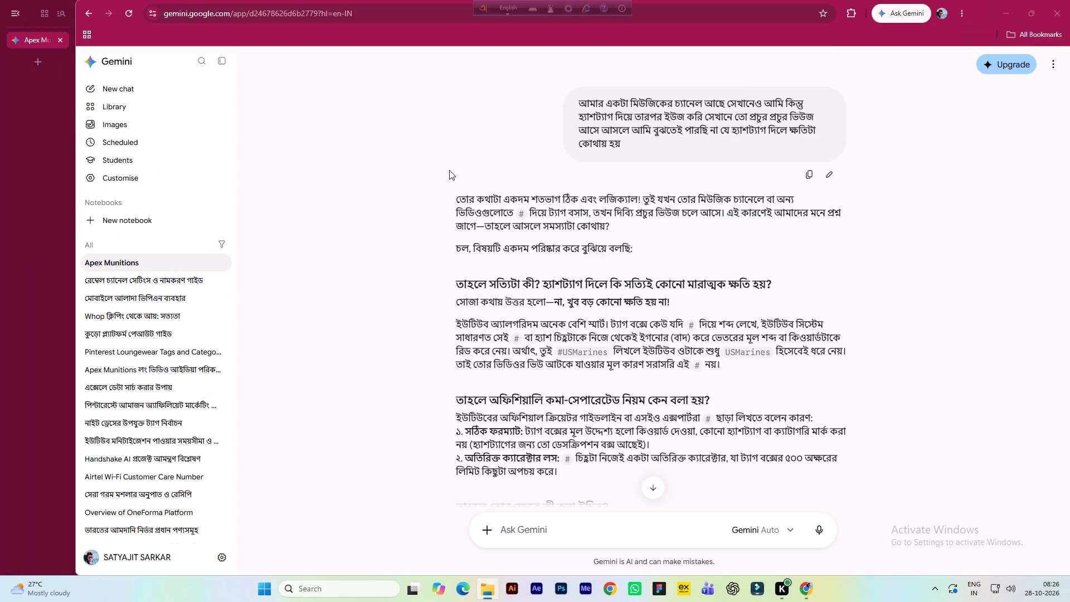
left_click(36, 55)
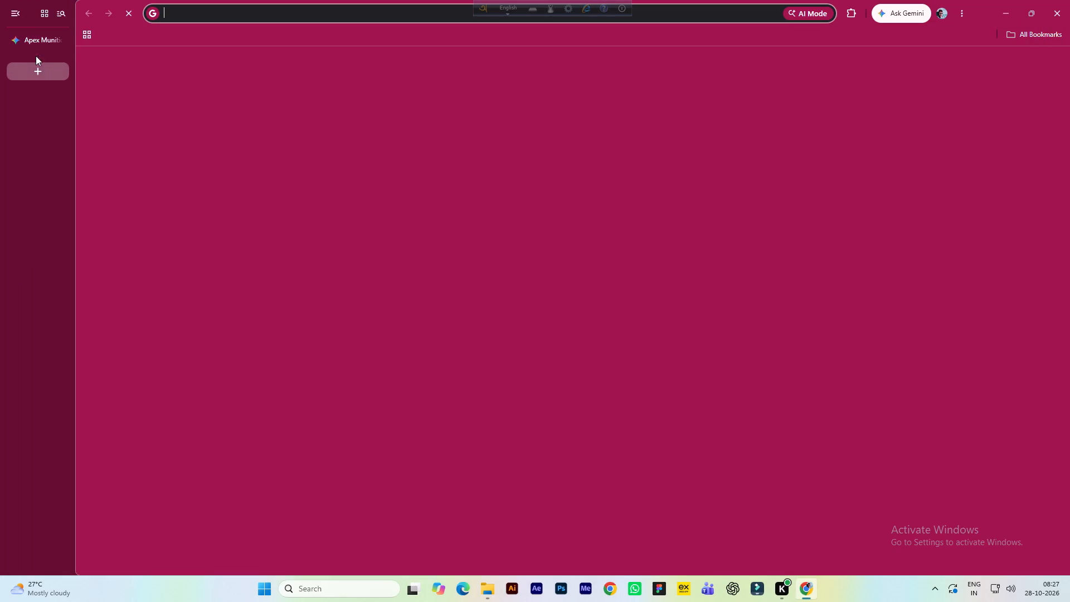
left_click(357, 308)
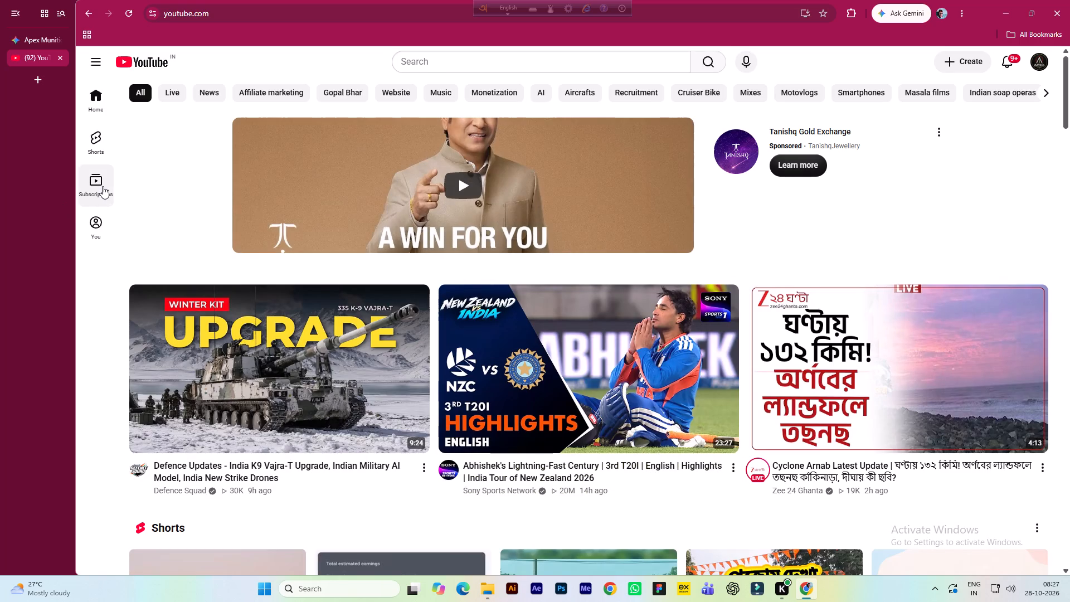
left_click(103, 186)
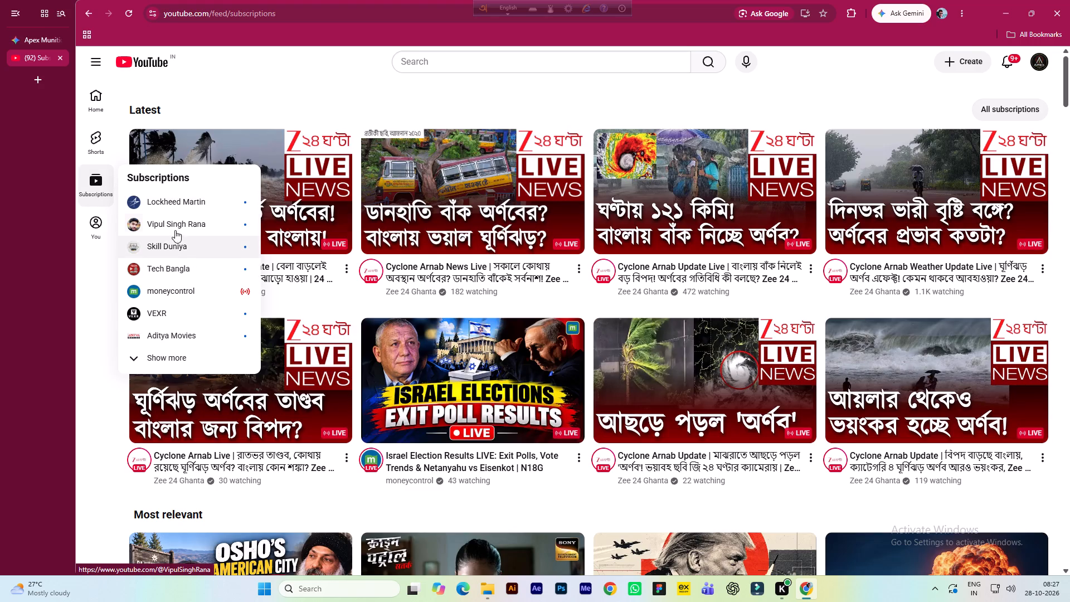
left_click(191, 201)
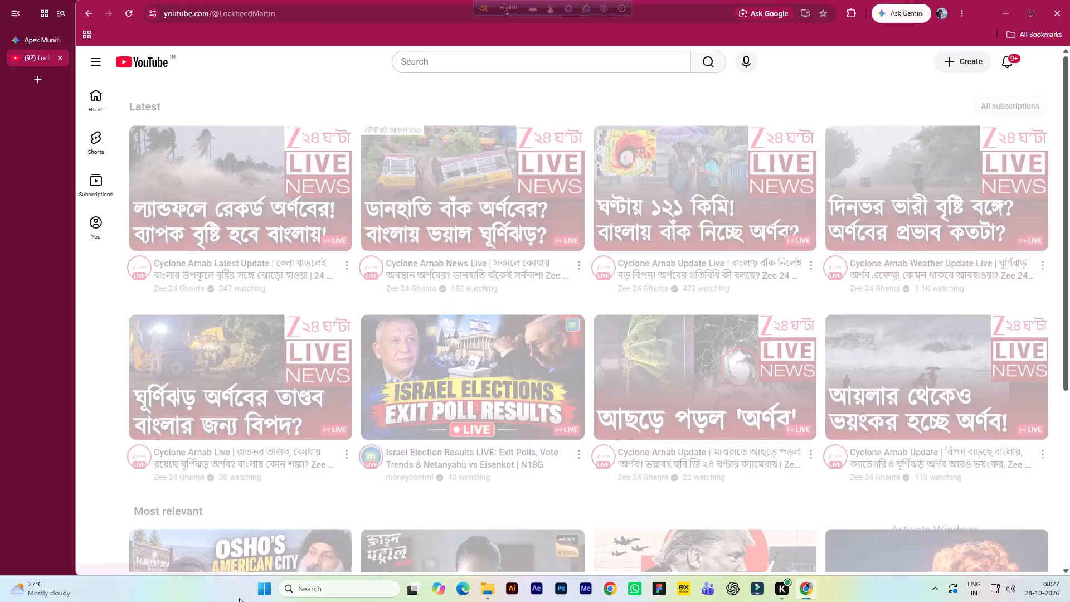
Connect the Airdopes 181 Pro Bluetooth headset in Windows Settings, then return to the browser.
left_click(259, 590)
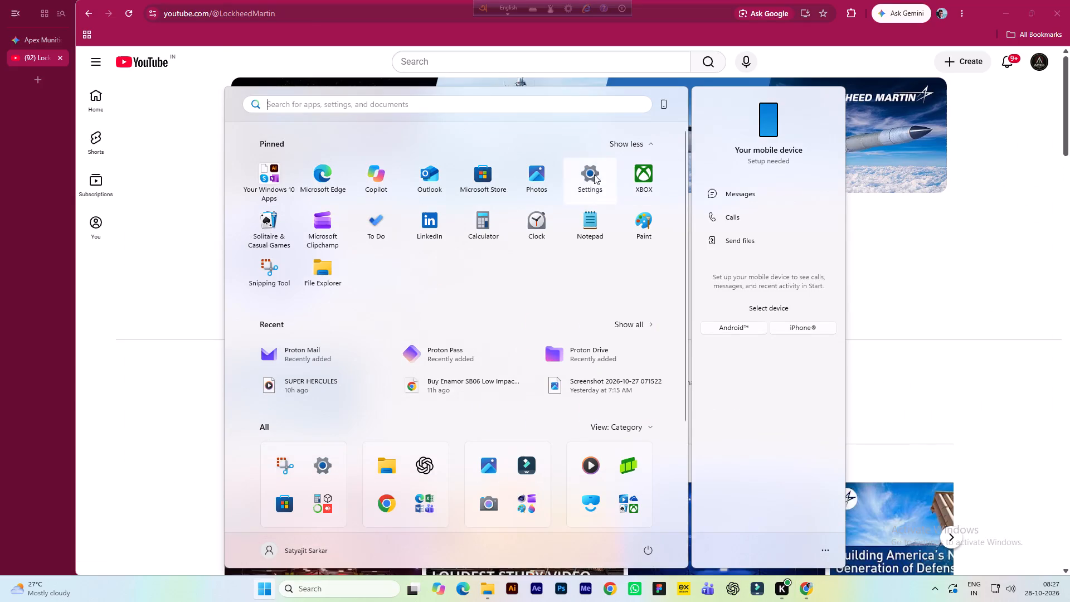
left_click(594, 174)
left_click(72, 135)
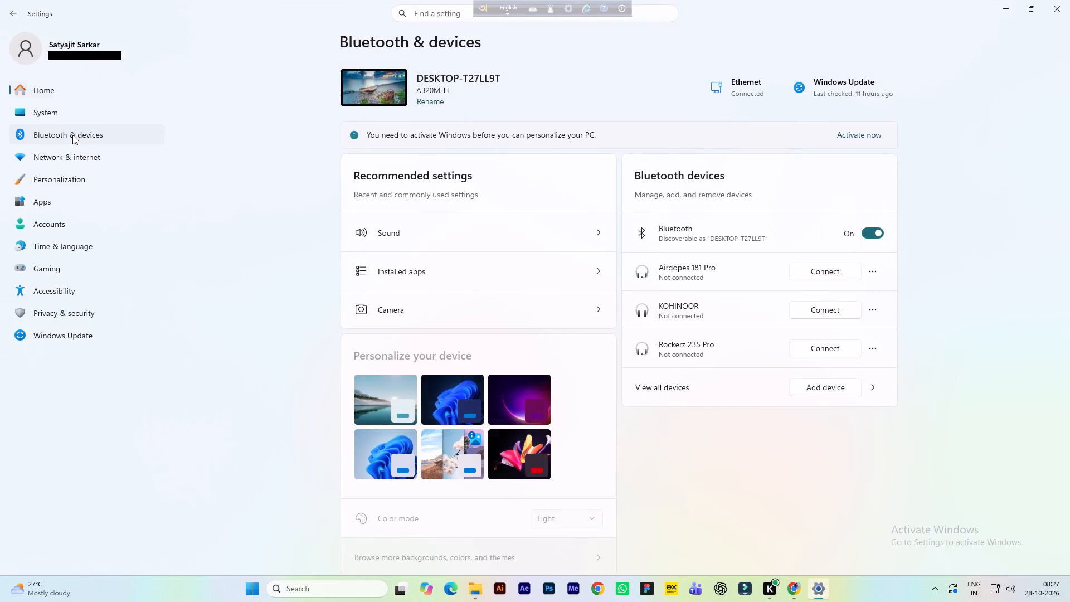
left_click(407, 159)
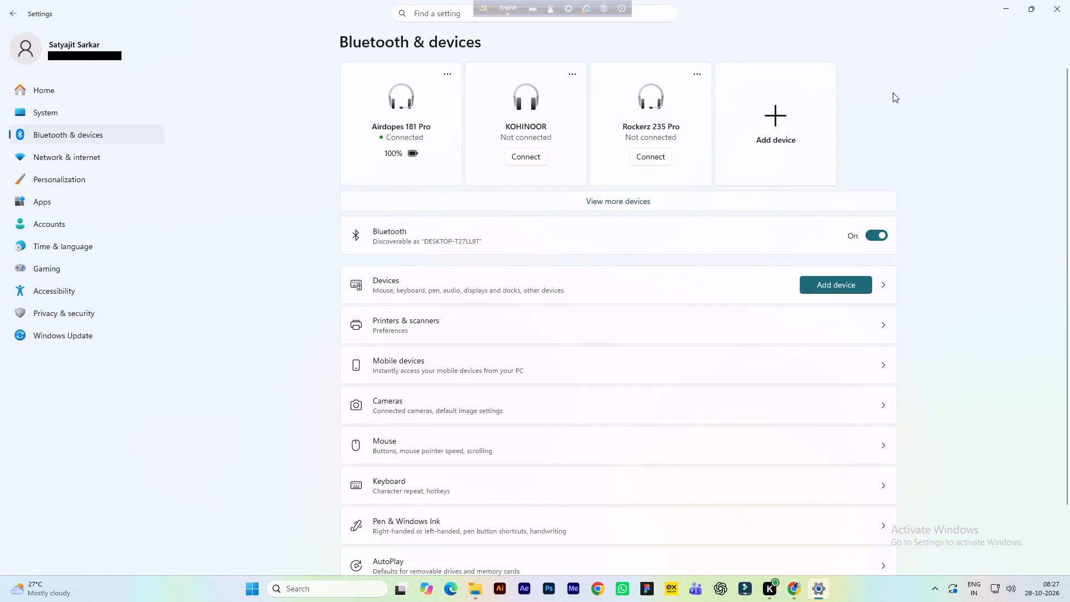
left_click(1002, 8)
Browse the Lockheed Martin channel's Shorts and watch "Lockheed Martin Vectis™ by Skunk Works®".
scroll(395, 302, "down", 2)
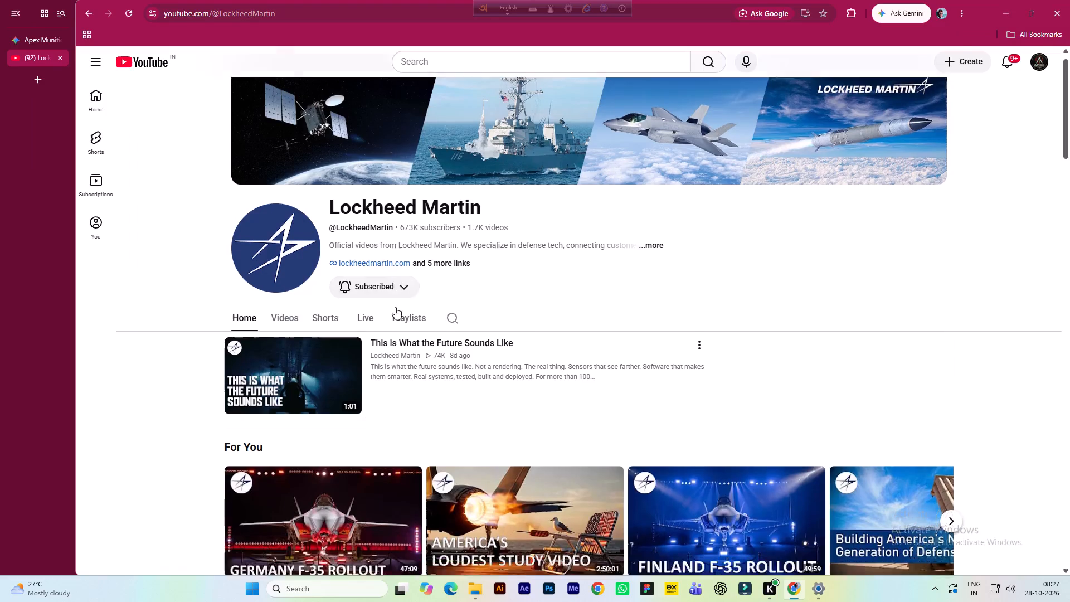
left_click(326, 215)
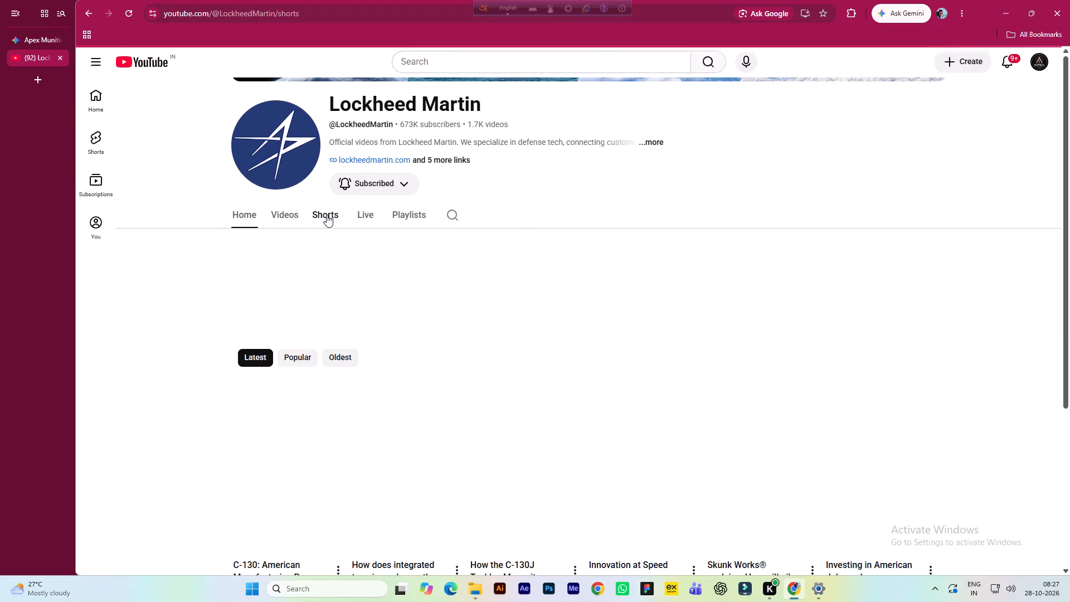
scroll(327, 215, "down", 6)
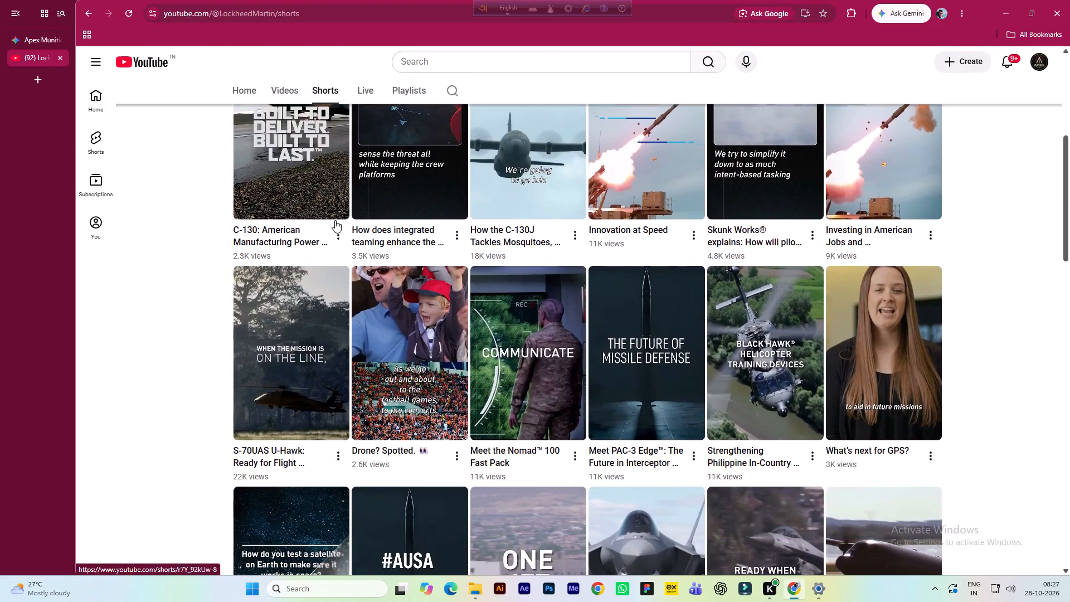
scroll(338, 235, "down", 2)
scroll(241, 277, "down", 3)
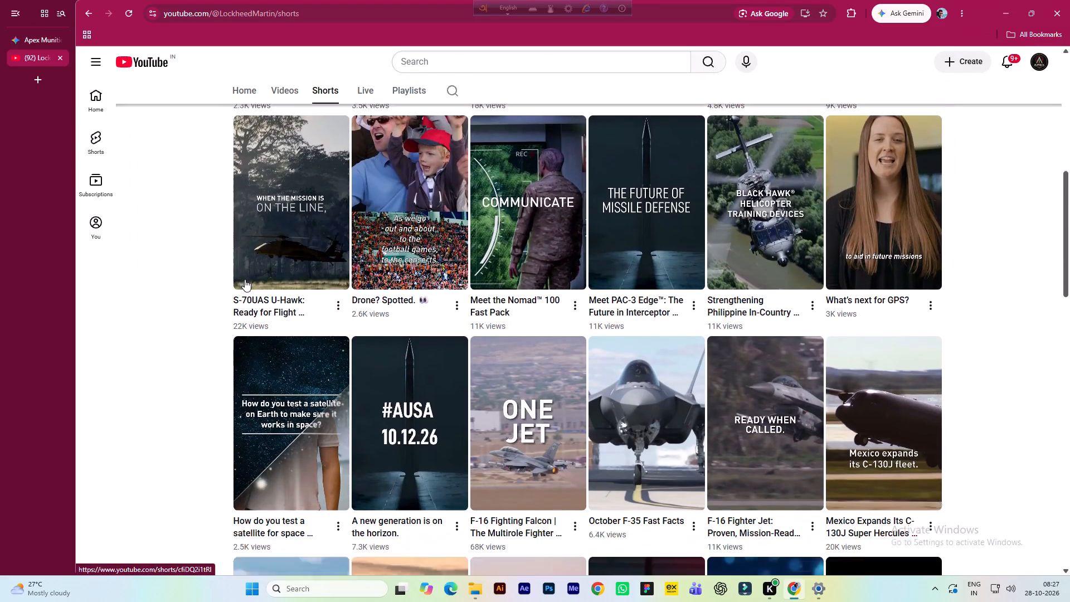
scroll(245, 279, "down", 3)
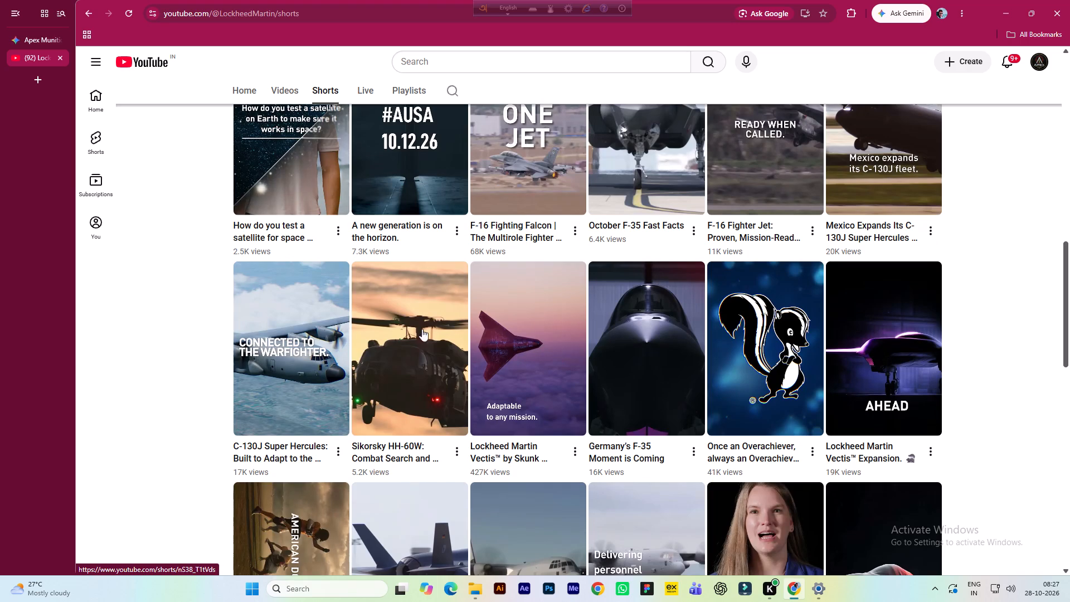
left_click(492, 330)
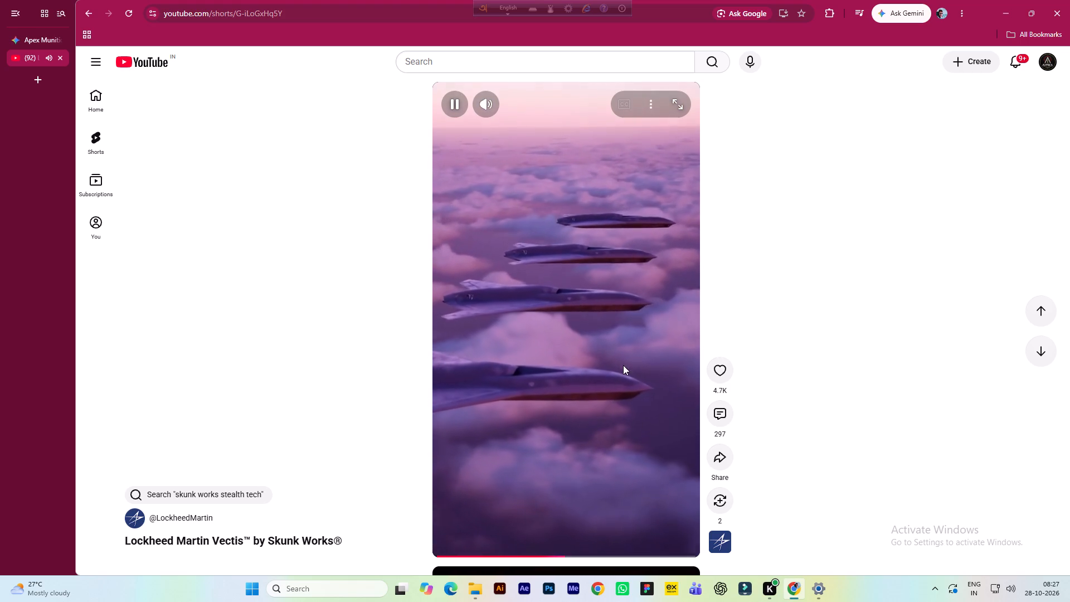
scroll(602, 468, "down", 5)
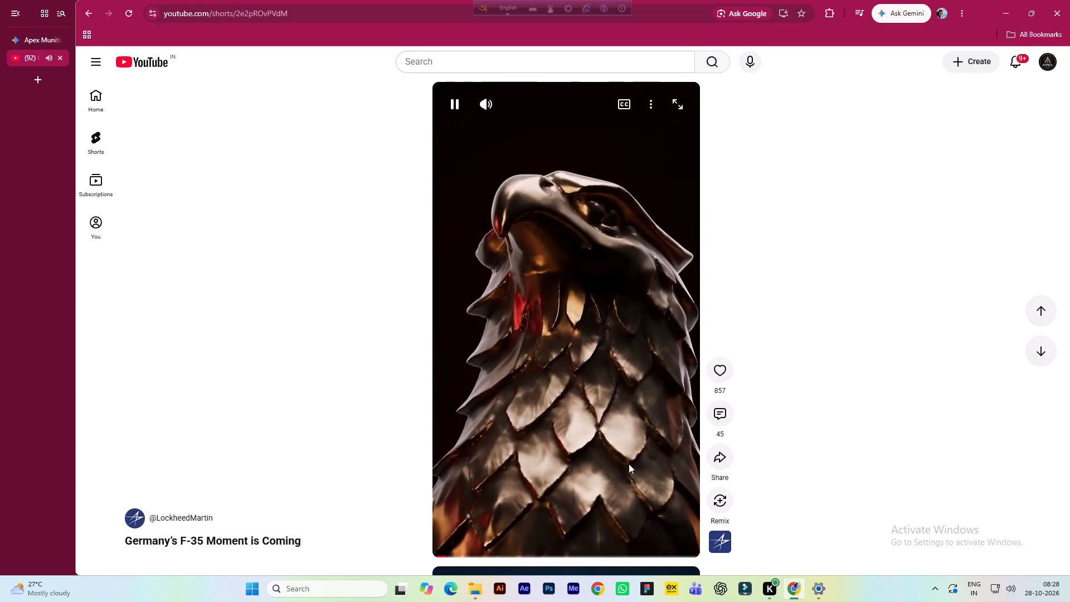
scroll(626, 460, "up", 5)
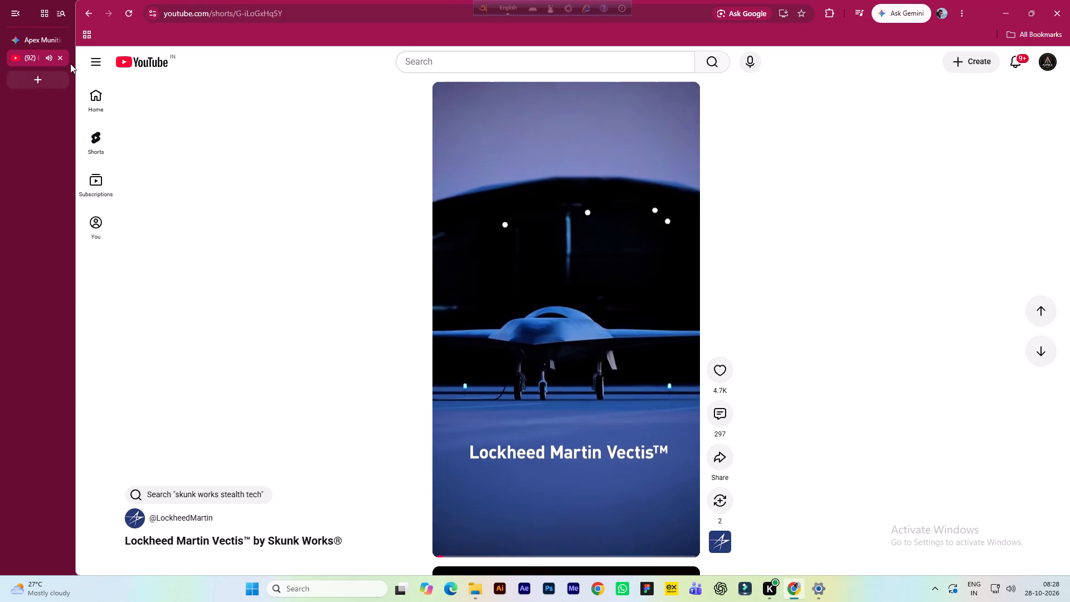
Return to the channel's Shorts list, look through more of it and reopen the Lockheed Martin Vectis short.
left_click(86, 13)
scroll(638, 443, "down", 2)
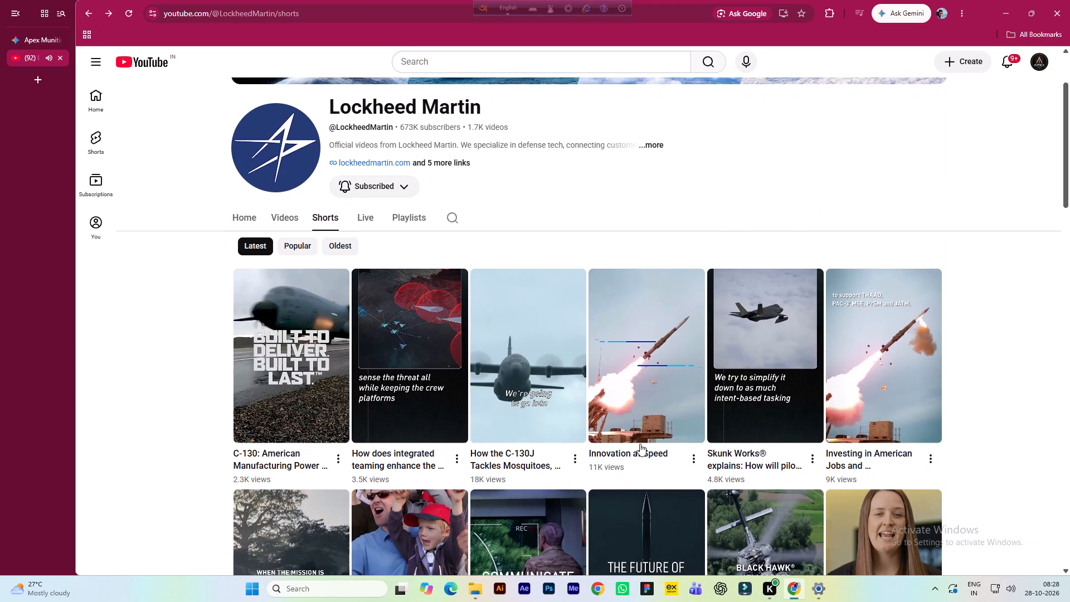
scroll(781, 334, "down", 7)
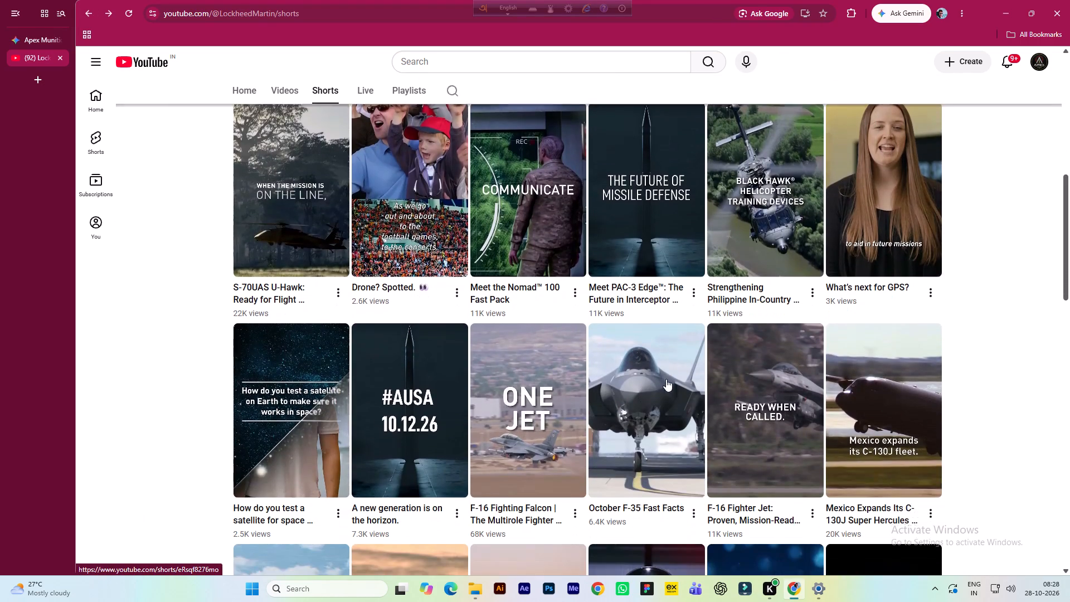
scroll(666, 379, "down", 3)
scroll(611, 347, "down", 1)
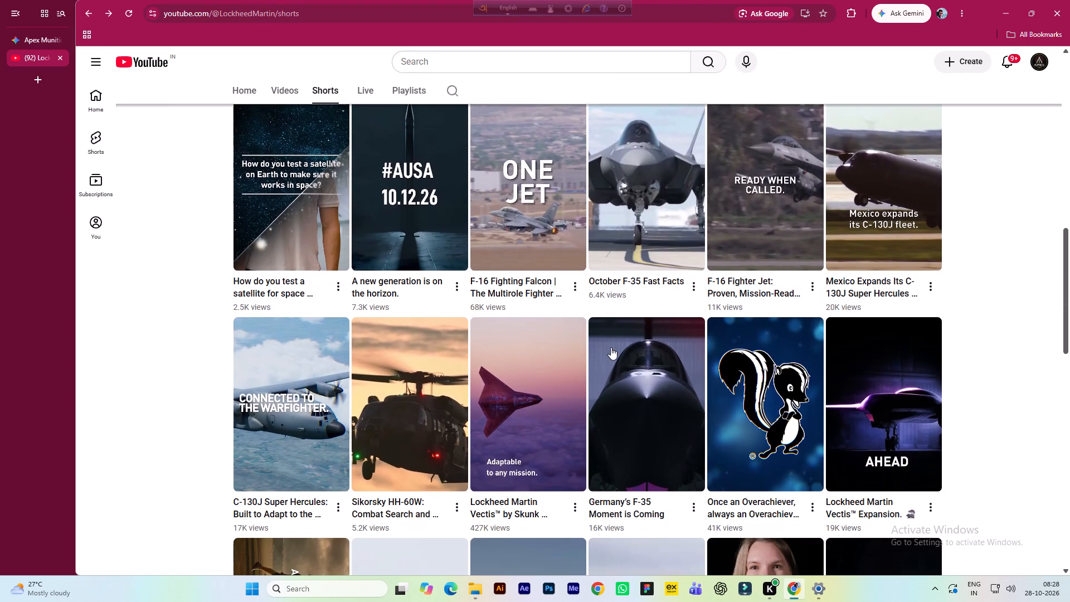
scroll(611, 347, "down", 3)
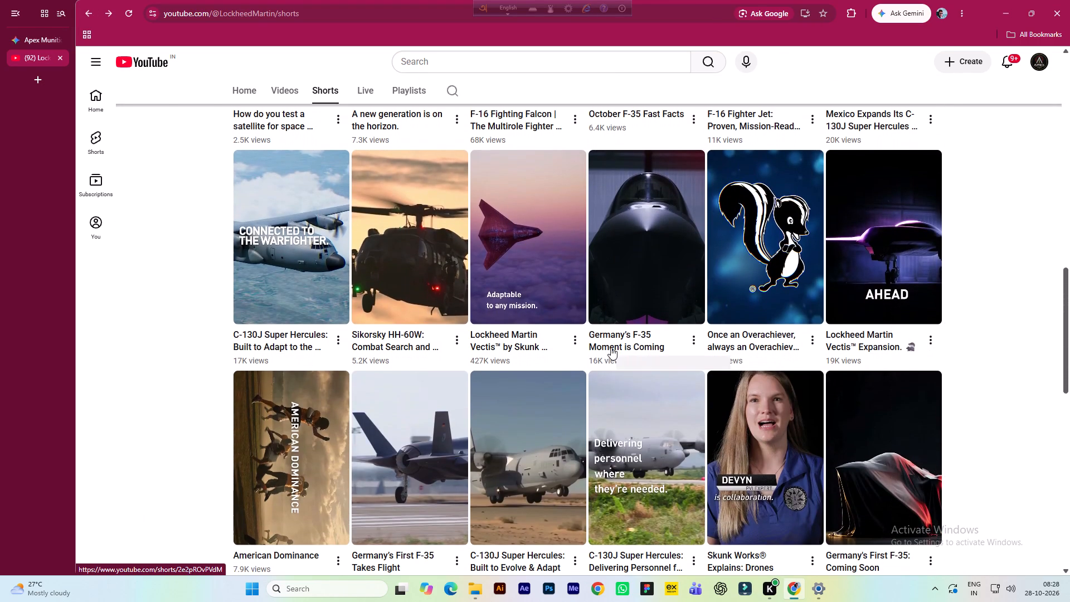
scroll(611, 347, "down", 2)
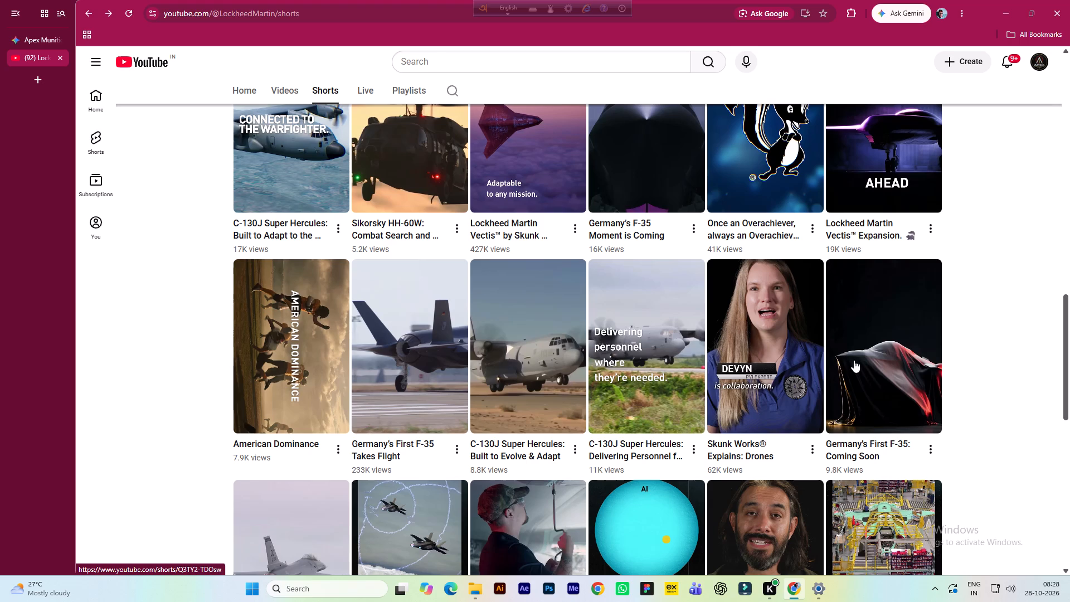
scroll(854, 360, "down", 2)
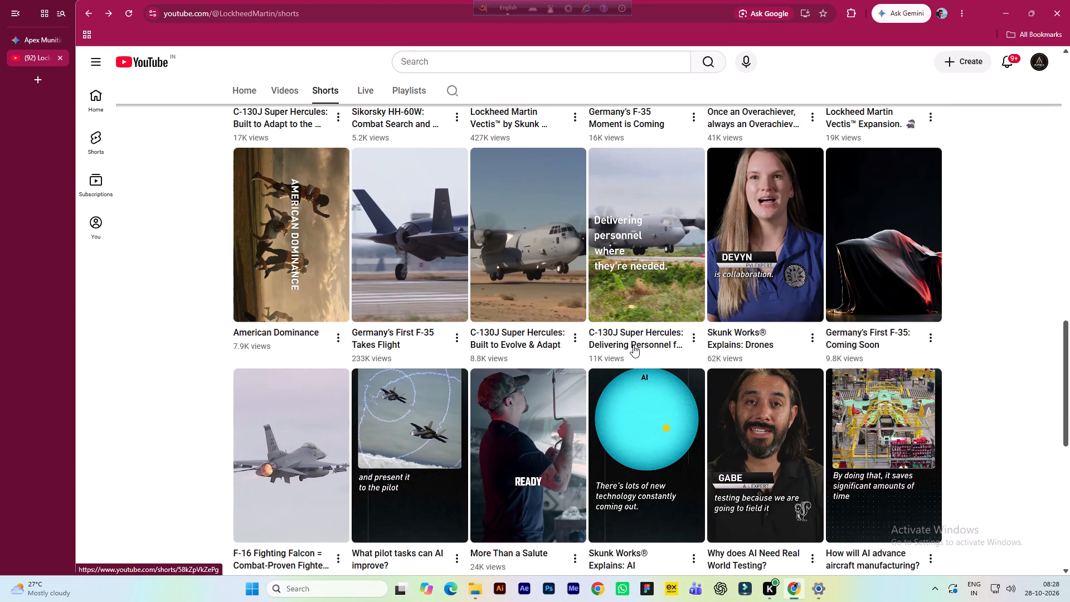
scroll(633, 345, "up", 5)
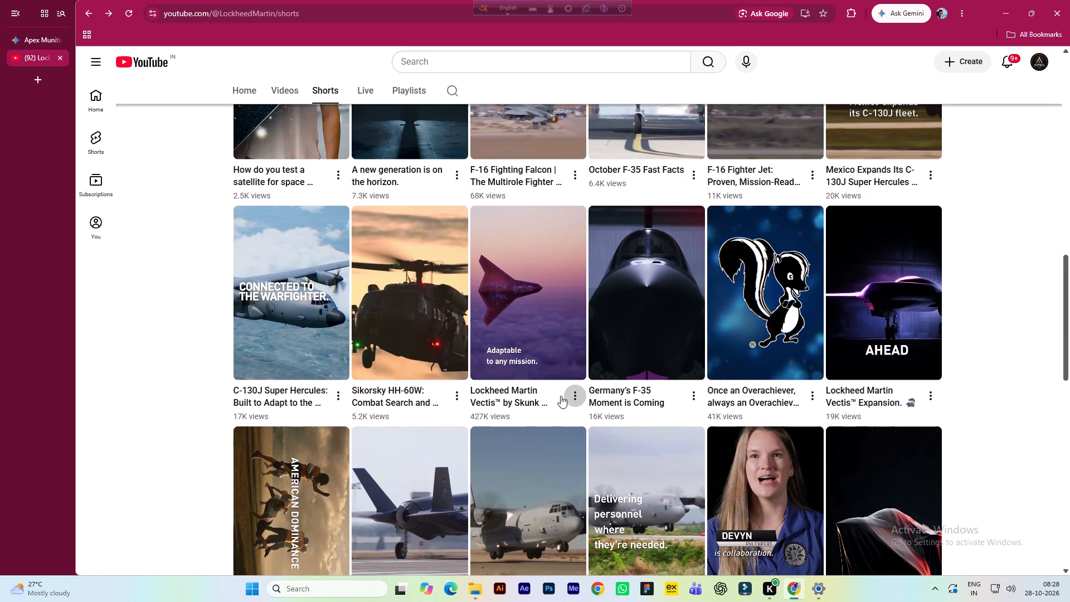
left_click(539, 341)
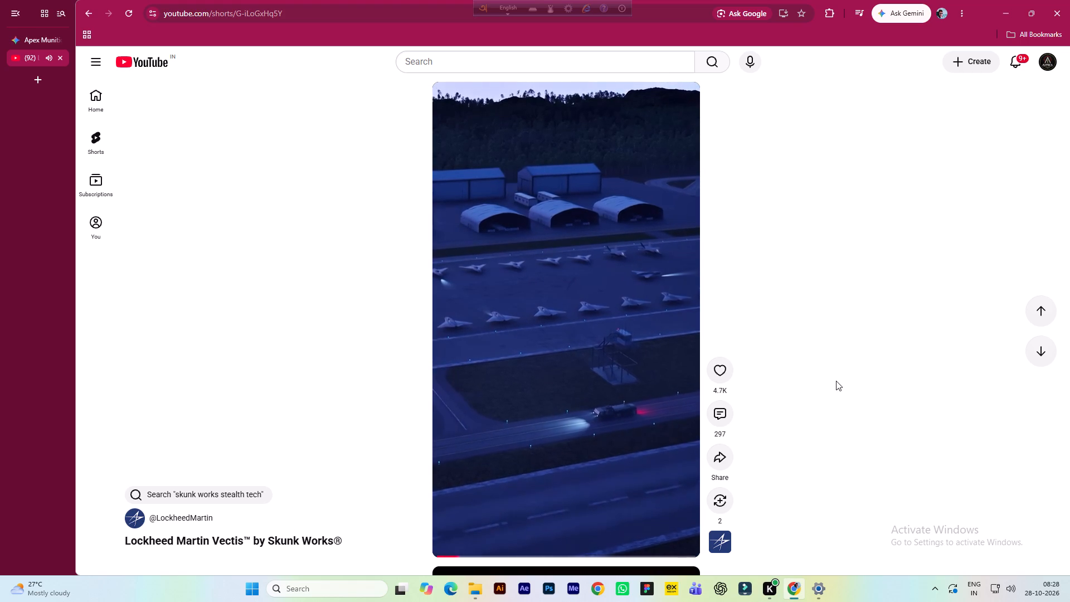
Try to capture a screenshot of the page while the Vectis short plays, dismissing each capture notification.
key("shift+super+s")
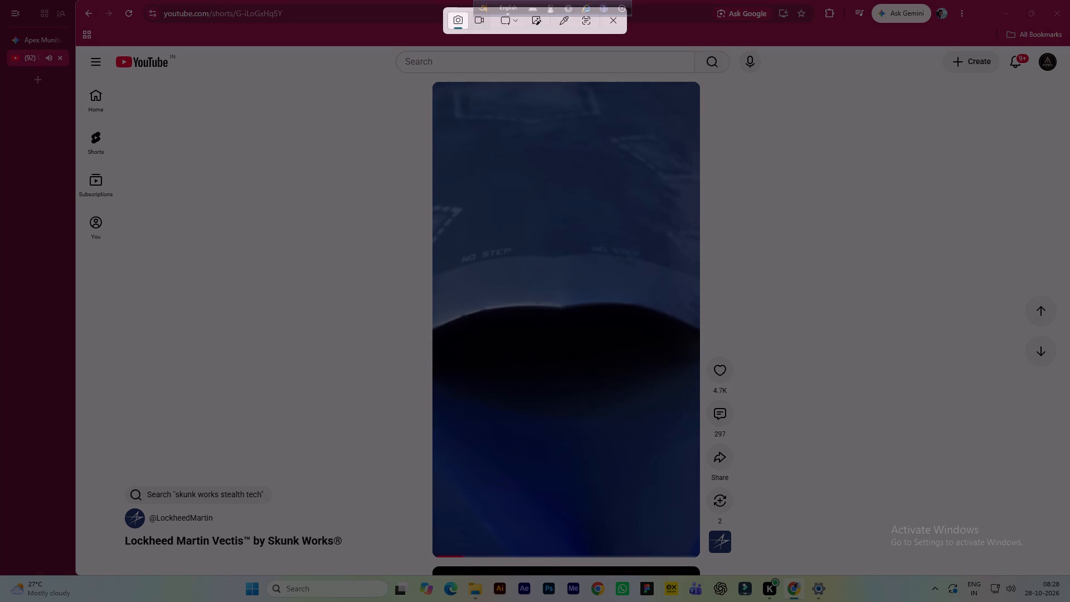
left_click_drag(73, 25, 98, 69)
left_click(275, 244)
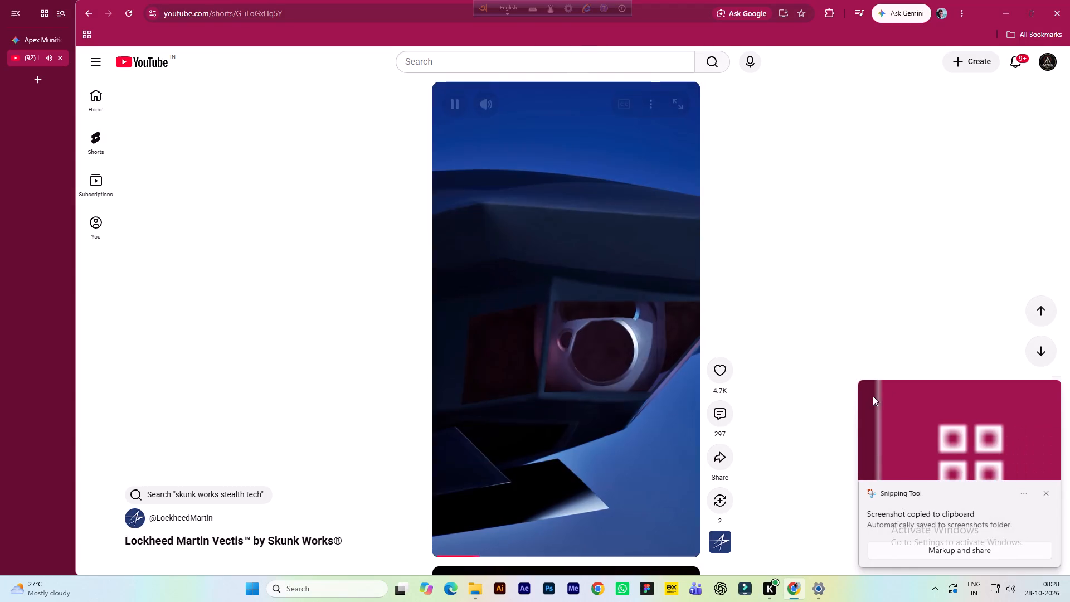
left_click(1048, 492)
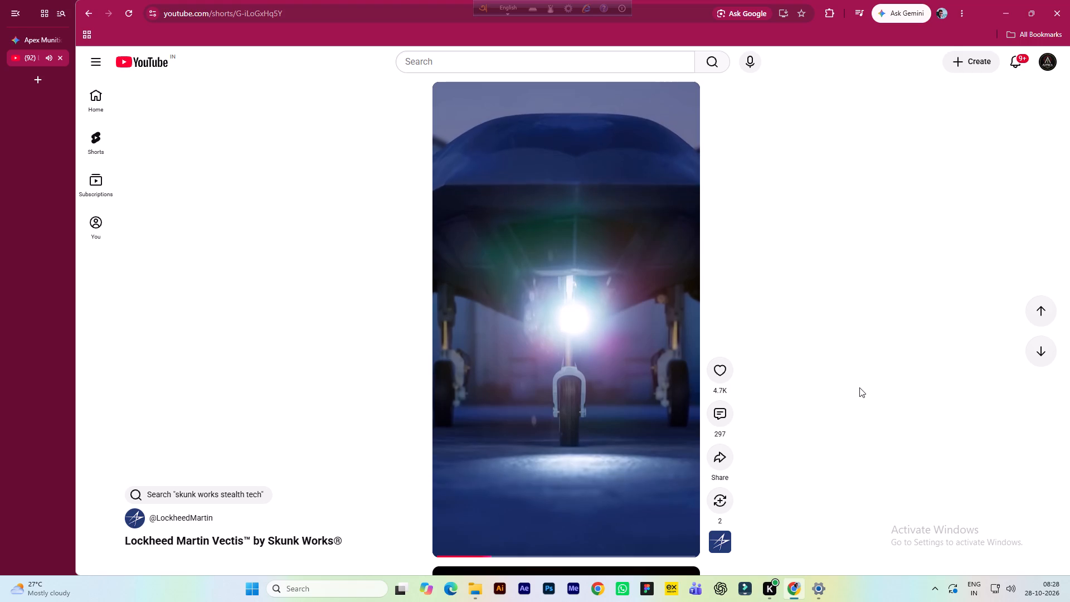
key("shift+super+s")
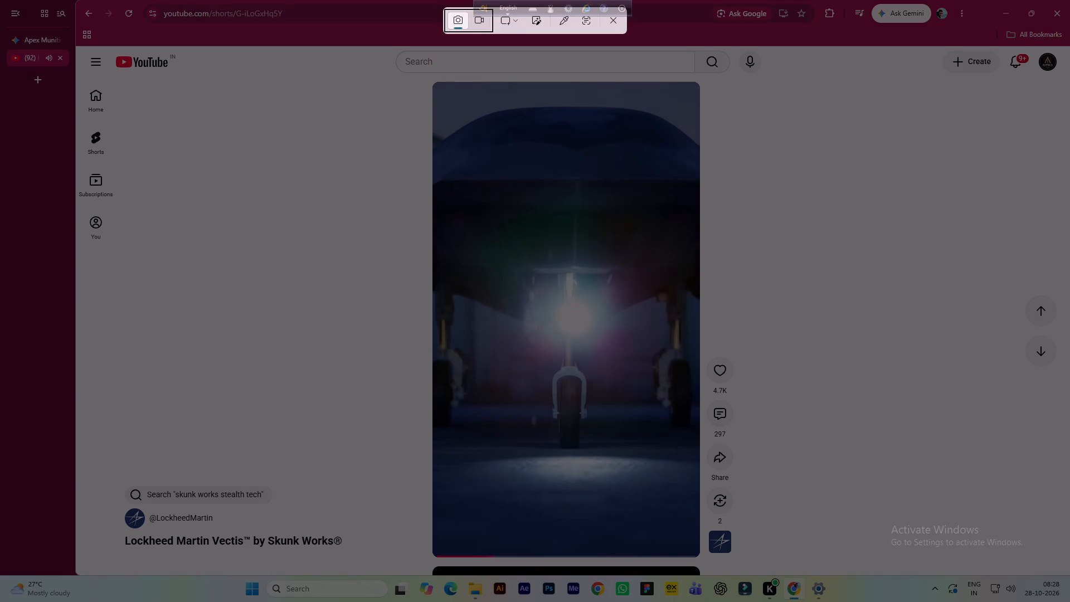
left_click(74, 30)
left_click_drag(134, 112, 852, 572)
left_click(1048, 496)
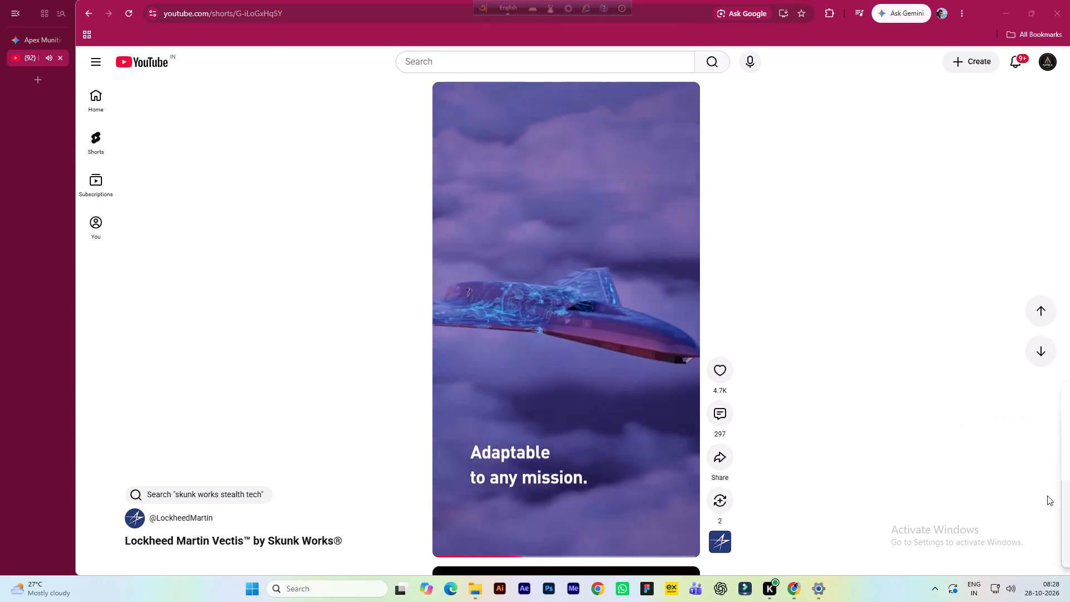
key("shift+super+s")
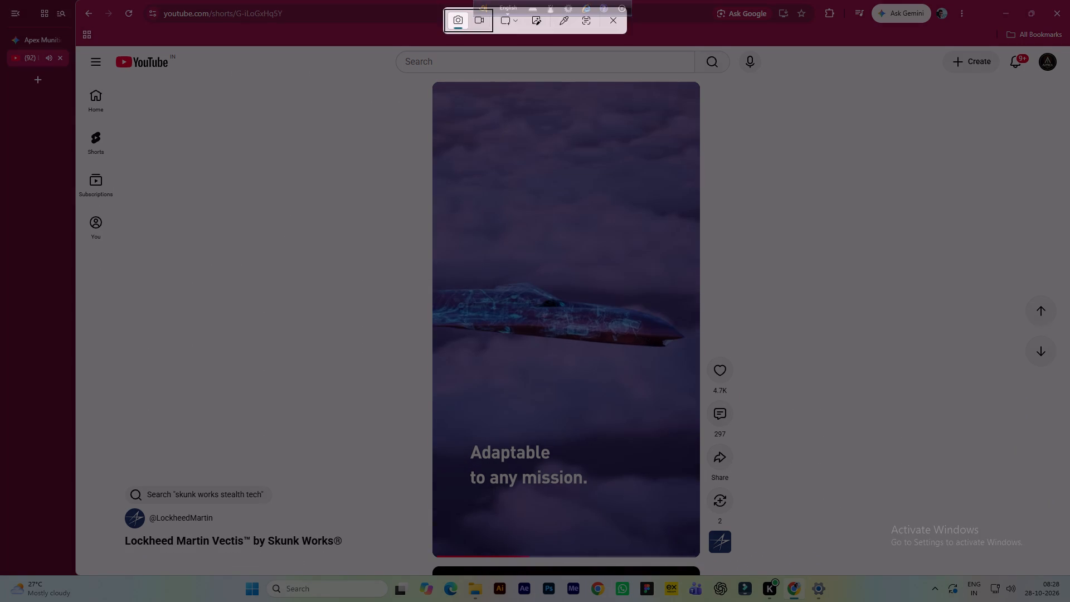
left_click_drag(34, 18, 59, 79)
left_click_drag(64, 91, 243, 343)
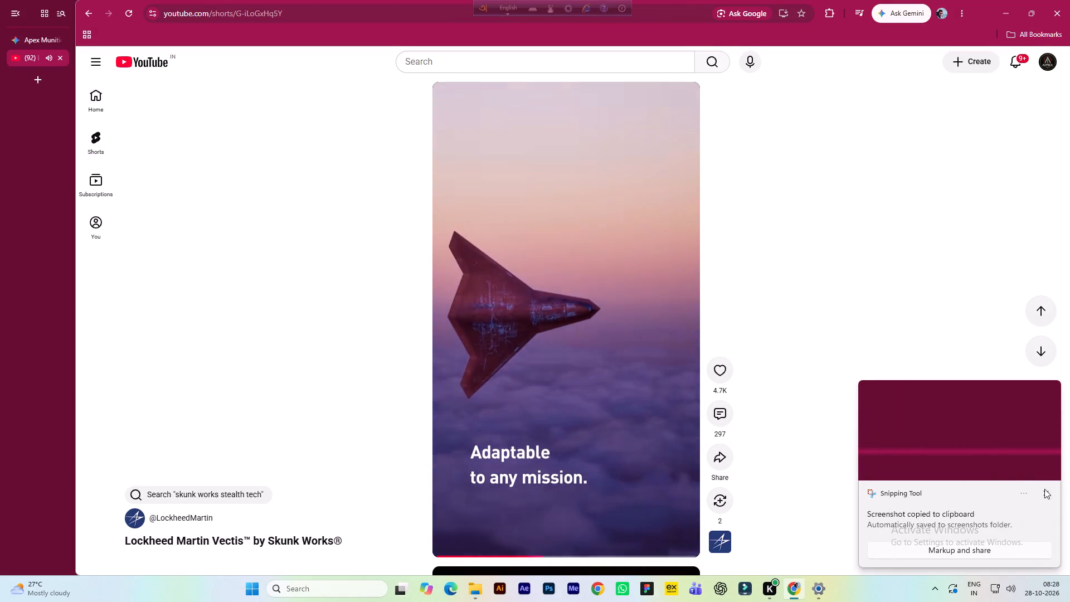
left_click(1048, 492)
Capture most of the browser window showing the Vectis short, save the screenshot as PNG in Downloads, and close the Snipping Tool.
key("shift+super+s")
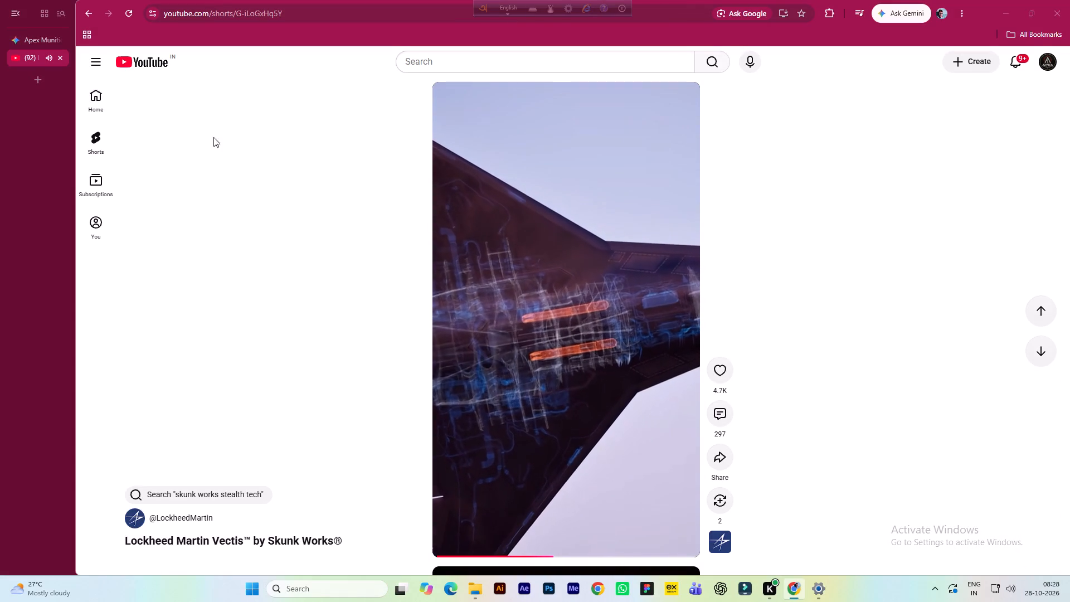
left_click_drag(21, 32, 601, 547)
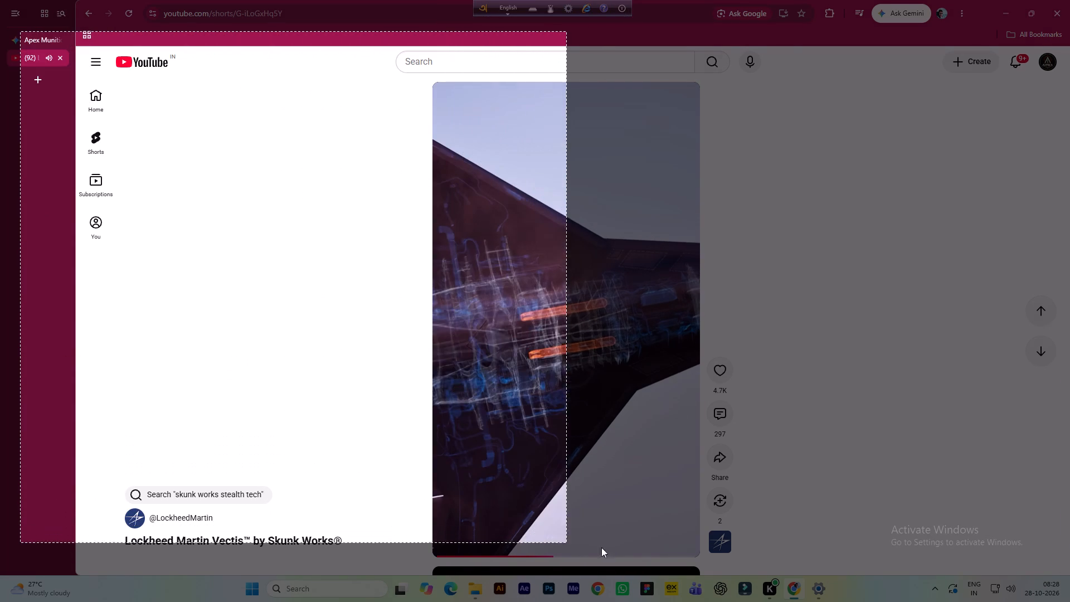
left_click_drag(601, 547, 914, 571)
left_click(971, 450)
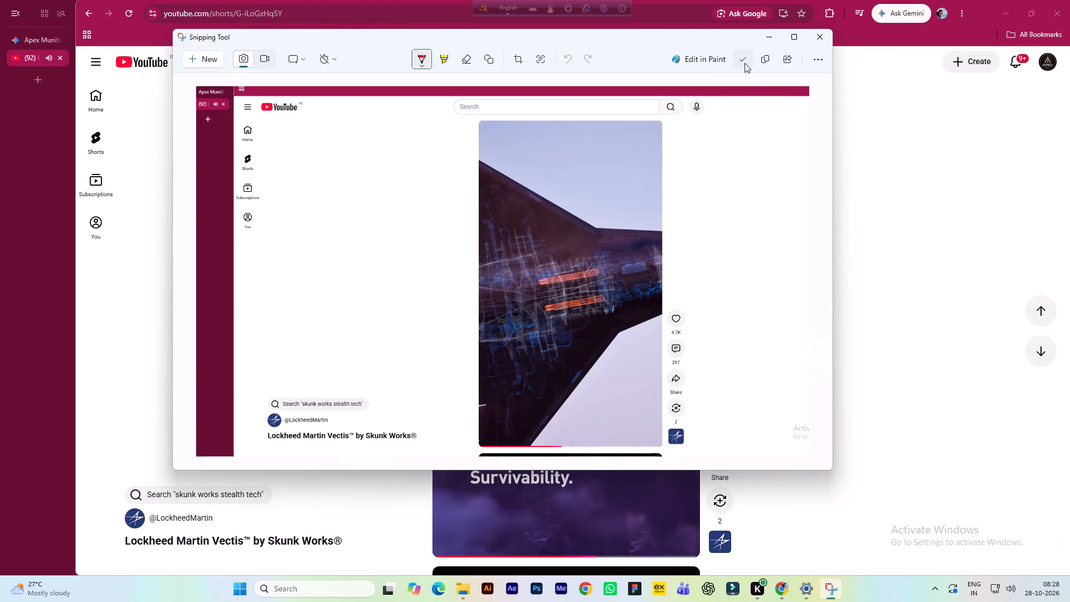
left_click(743, 57)
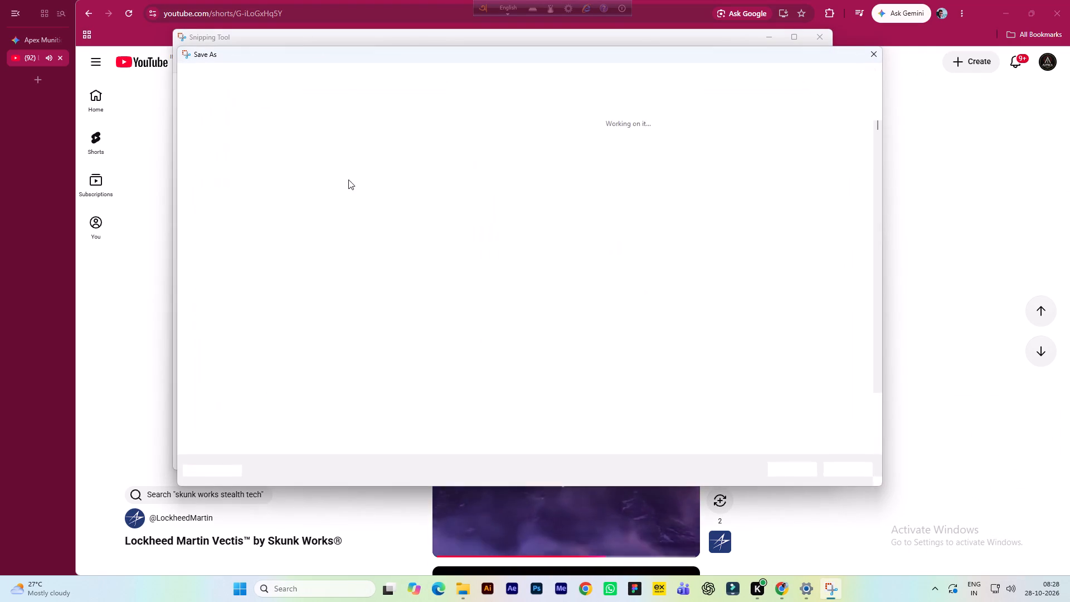
left_click(292, 171)
left_click(786, 468)
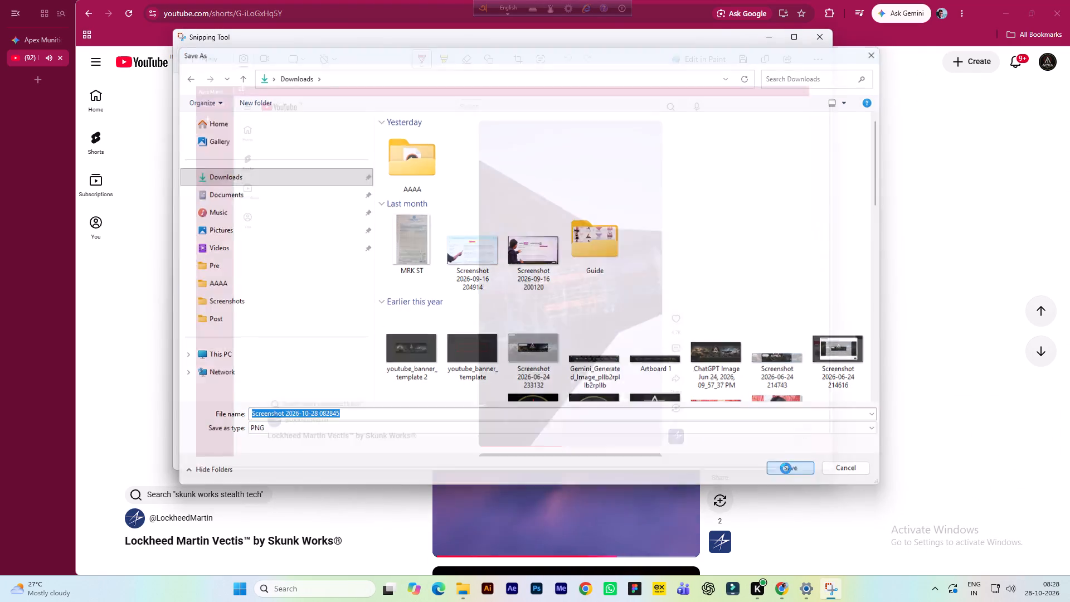
left_click(820, 38)
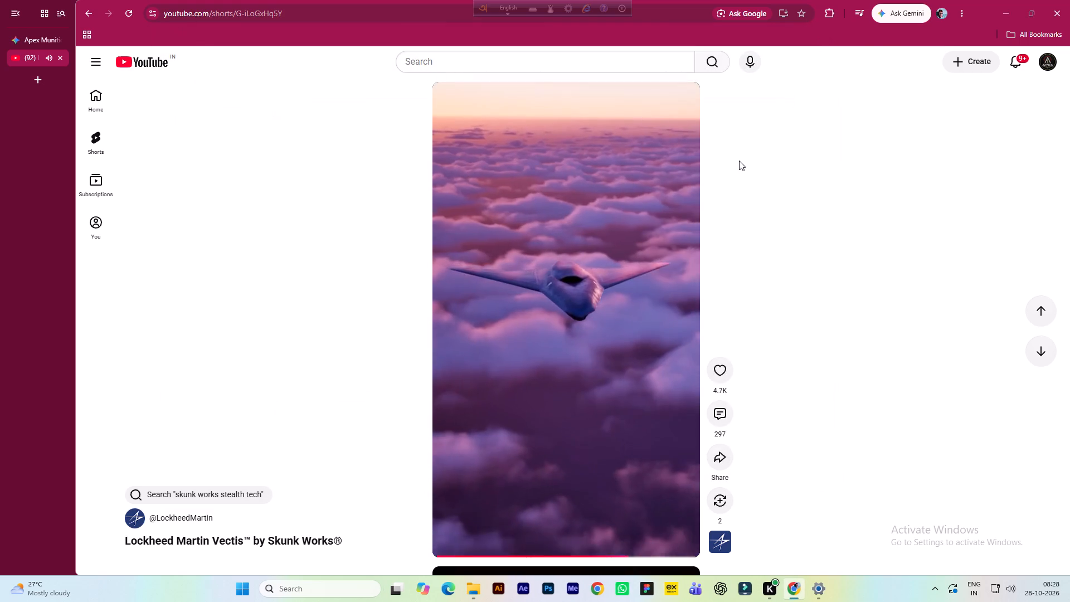
Look through the shorts that follow the Vectis video, then go back to the Vectis short.
scroll(620, 399, "down", 10)
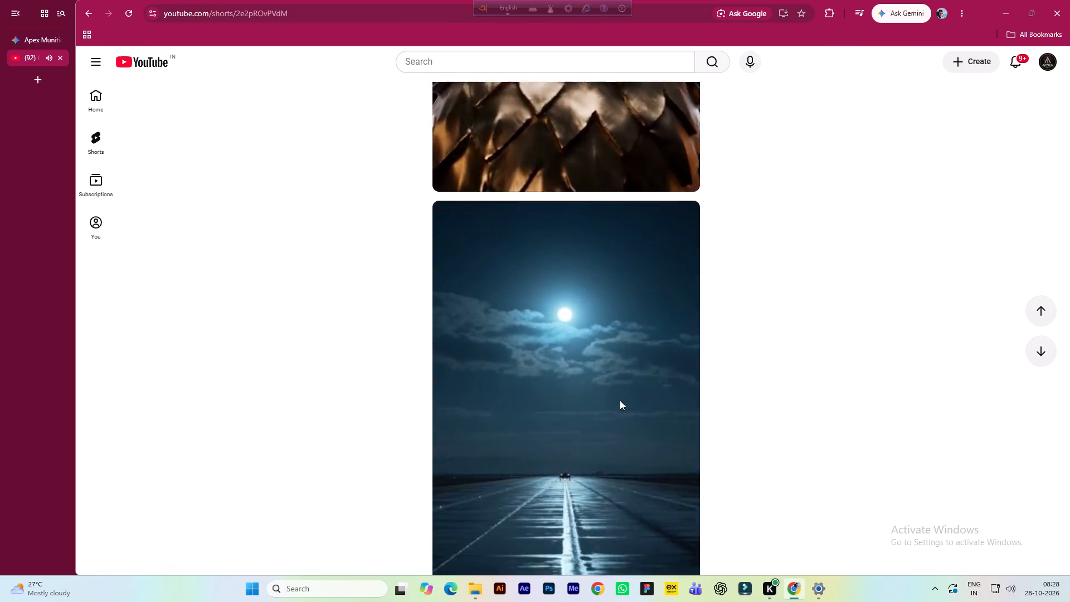
scroll(633, 390, "down", 8)
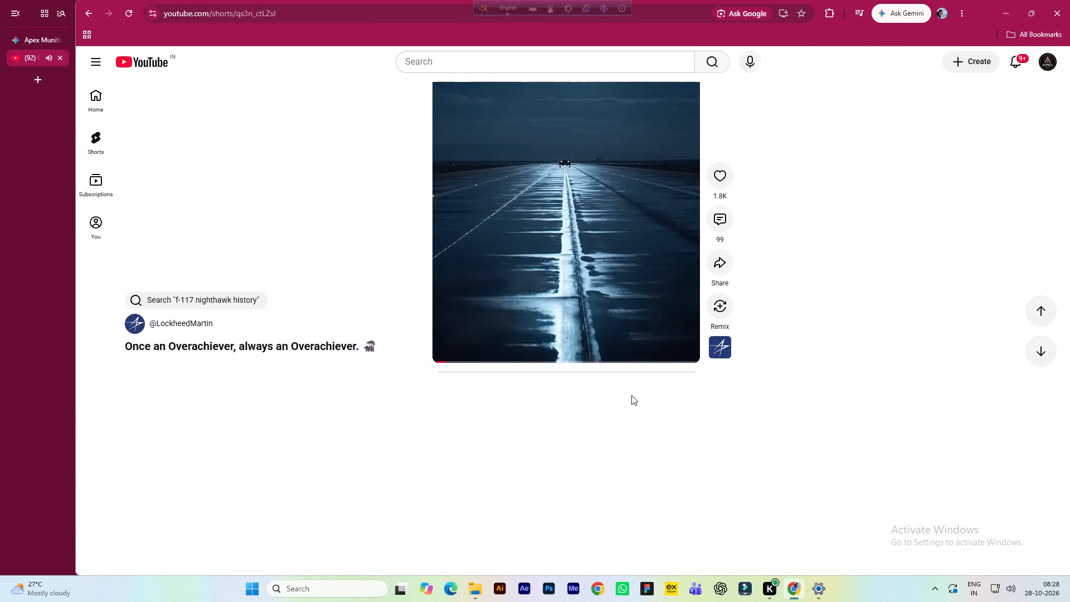
scroll(631, 395, "up", 7)
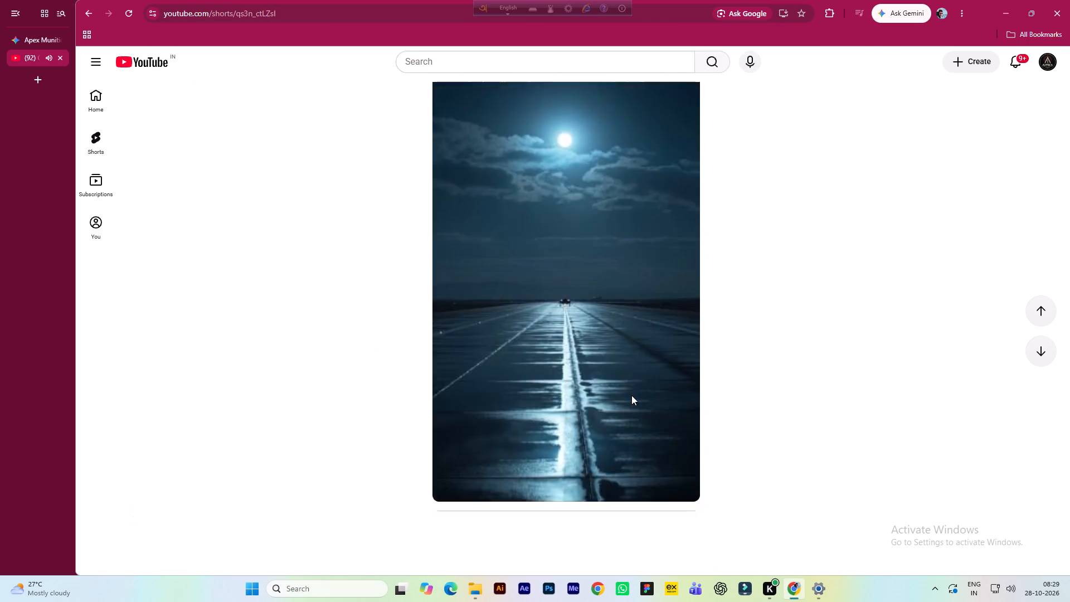
scroll(631, 395, "up", 15)
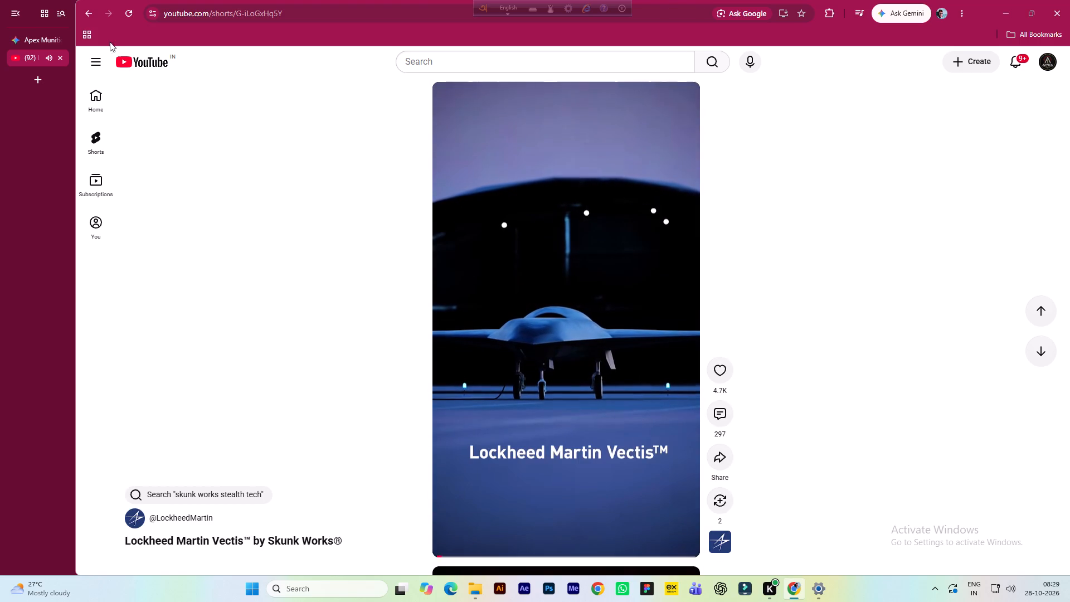
Return to the Lockheed Martin channel's Shorts list and look through the latest shorts.
left_click(82, 14)
scroll(548, 376, "down", 4)
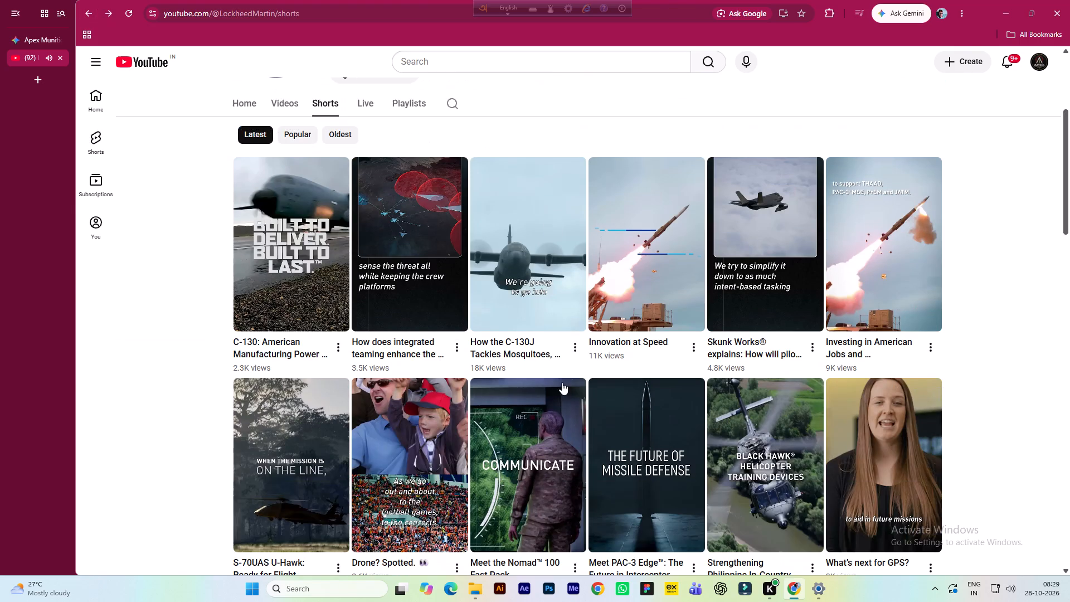
scroll(574, 400, "down", 7)
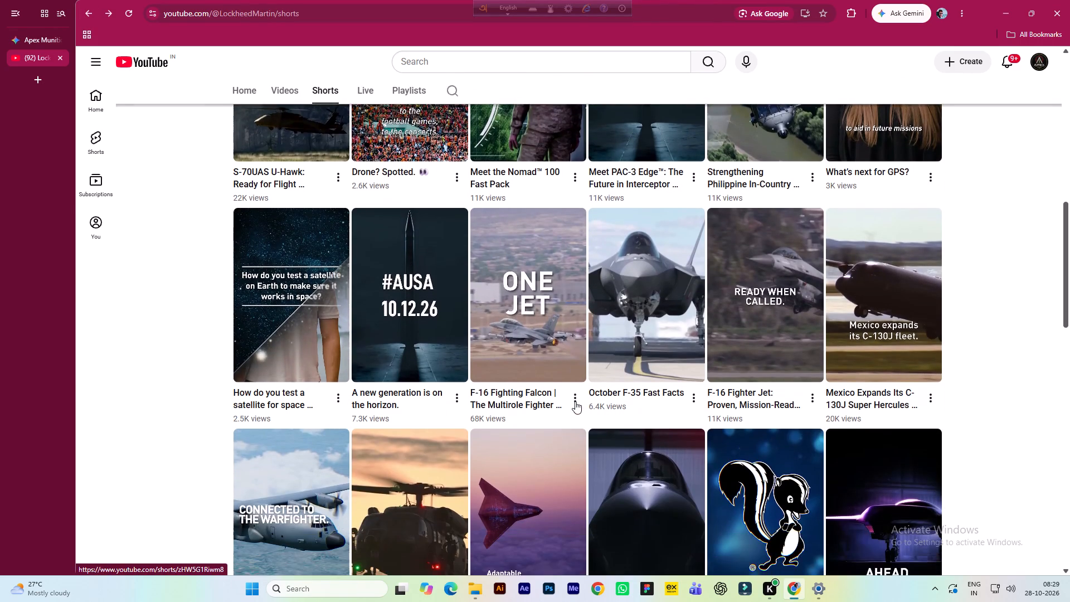
scroll(575, 401, "down", 5)
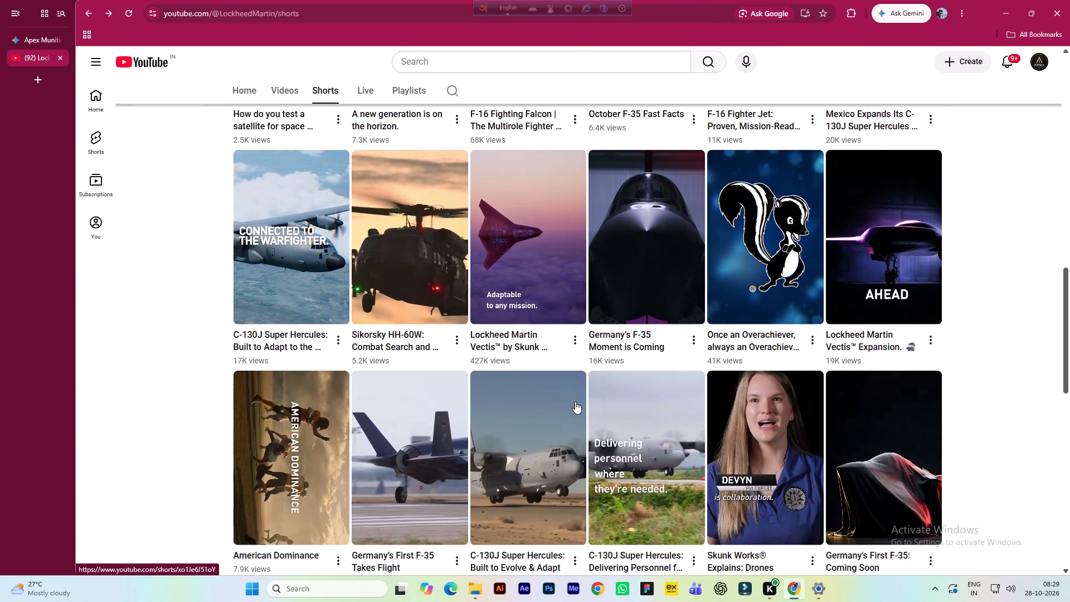
scroll(575, 401, "down", 5)
scroll(575, 401, "up", 4)
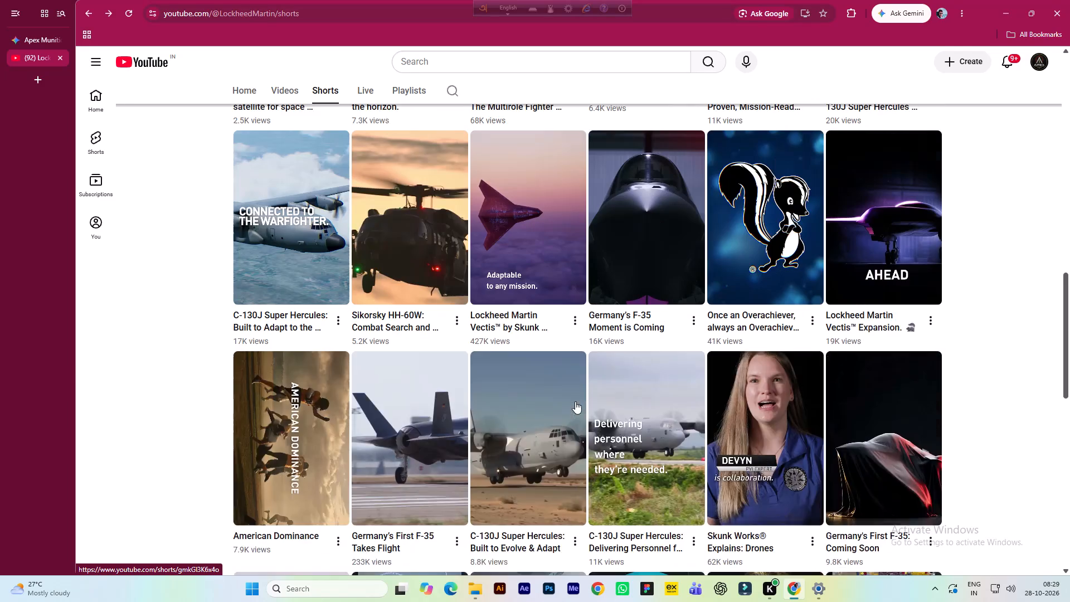
scroll(575, 401, "up", 4)
Reopen the Lockheed Martin Vectis short, copy its share link, and close the sharing dialog.
left_click(544, 414)
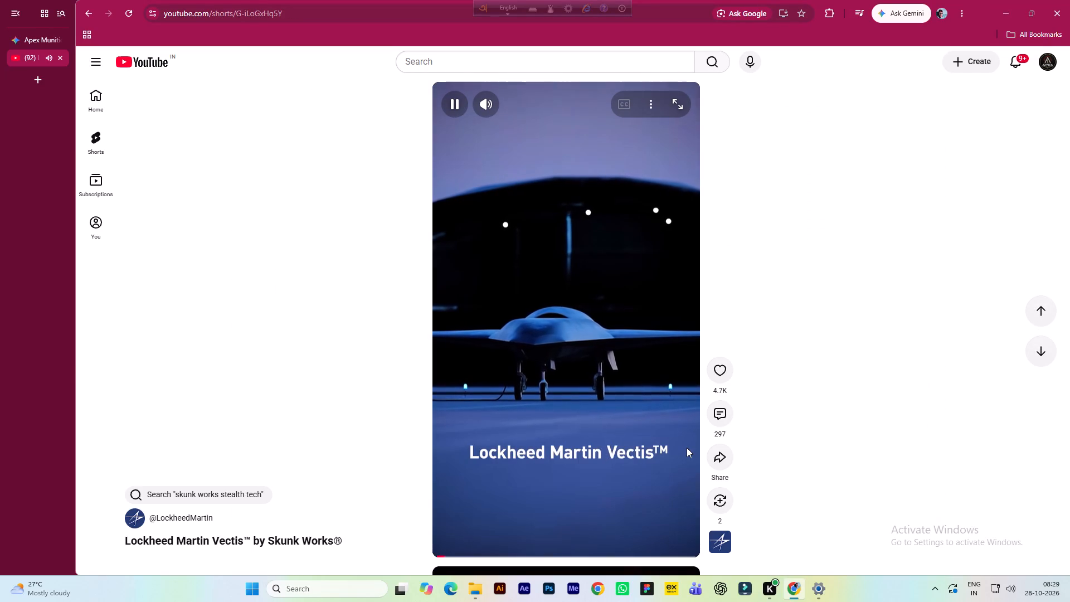
left_click(724, 459)
left_click(673, 341)
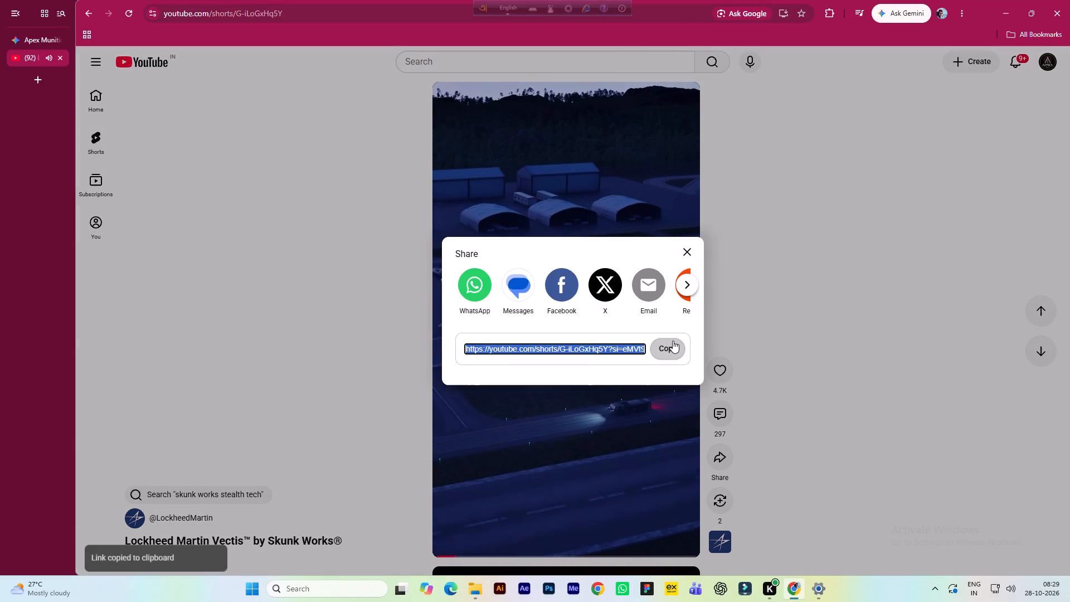
left_click(690, 250)
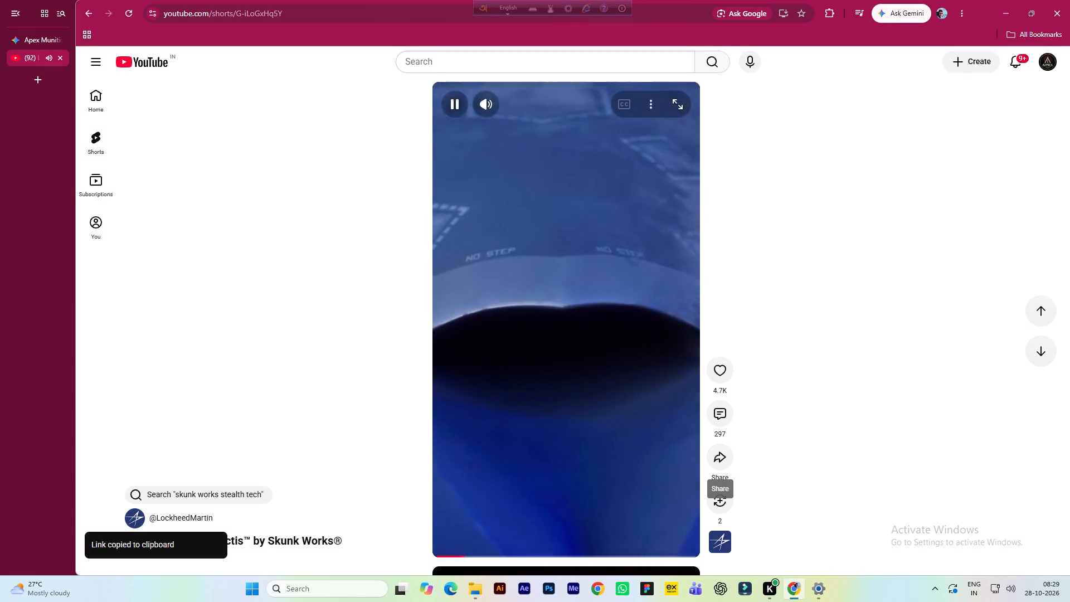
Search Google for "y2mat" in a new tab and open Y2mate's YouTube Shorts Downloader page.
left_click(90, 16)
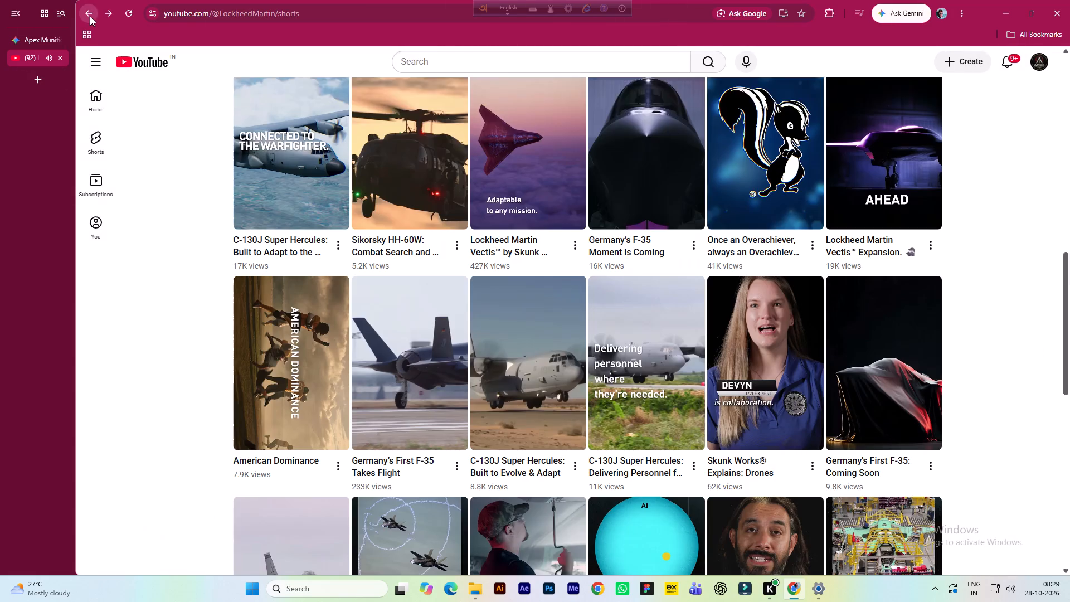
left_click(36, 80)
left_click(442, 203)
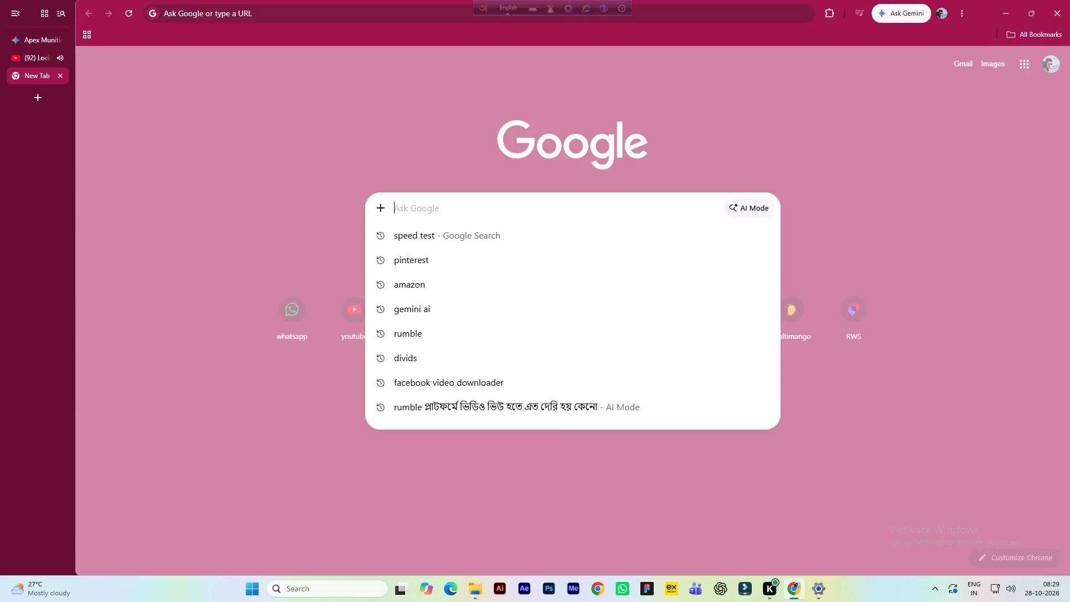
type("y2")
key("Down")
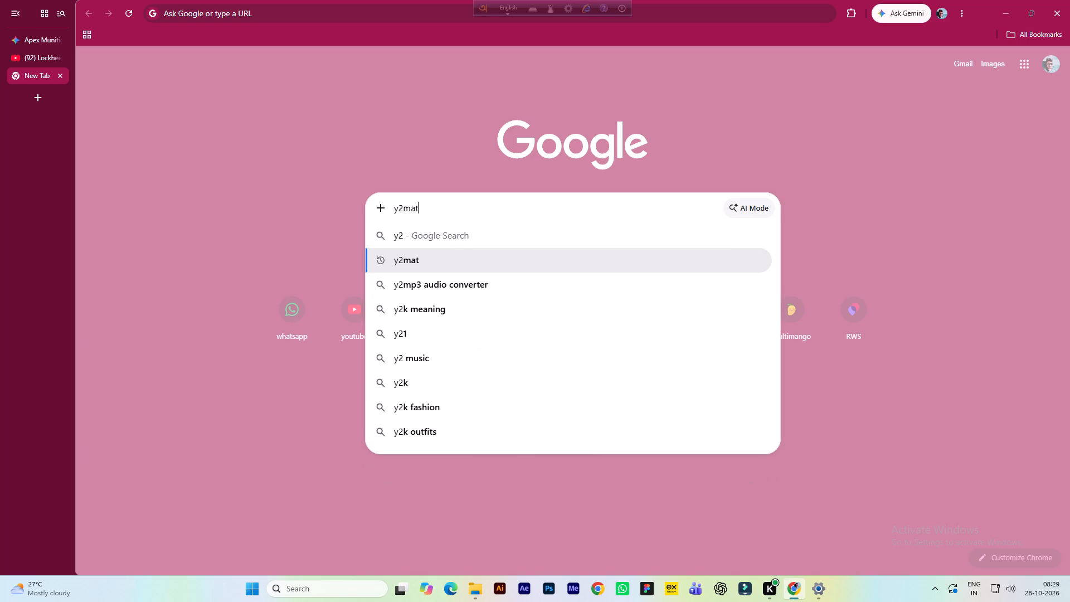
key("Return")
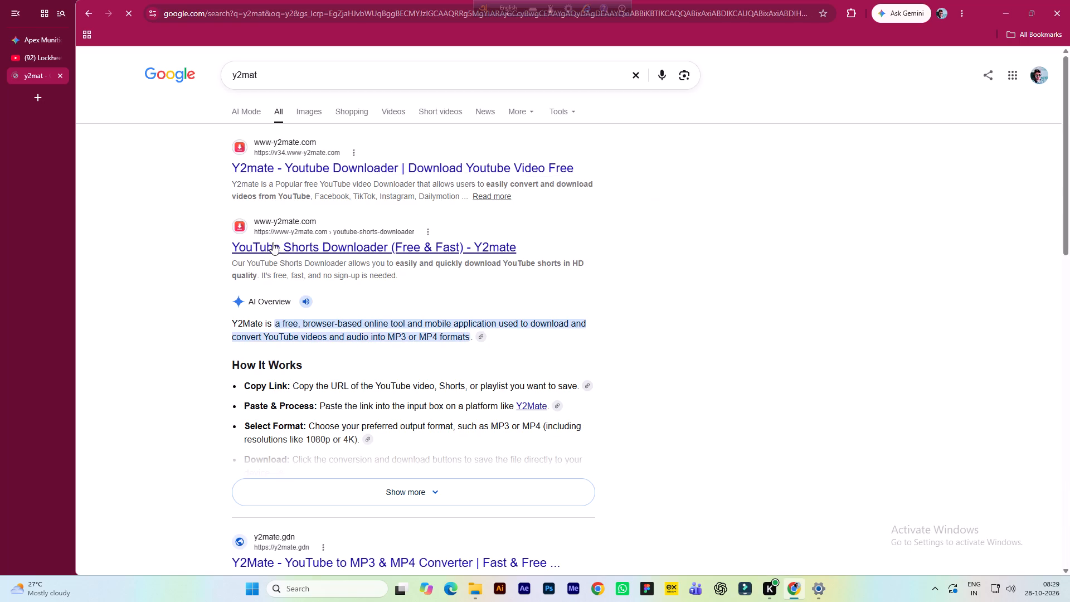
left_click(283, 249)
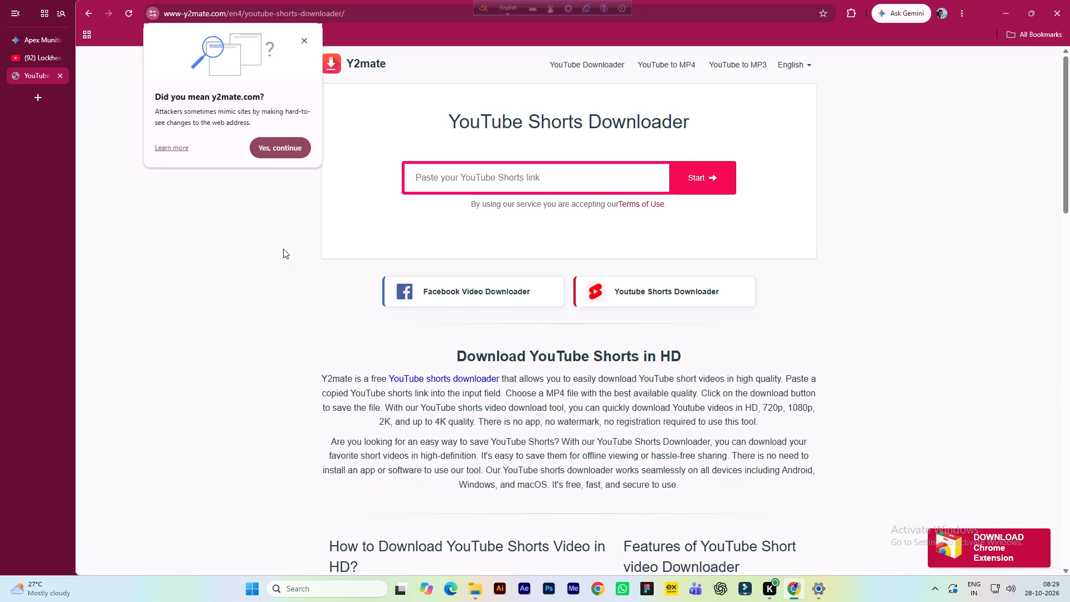
Go back to the "y2mat" search results and look through the other listings for a downloader.
left_click(86, 13)
scroll(355, 381, "down", 3)
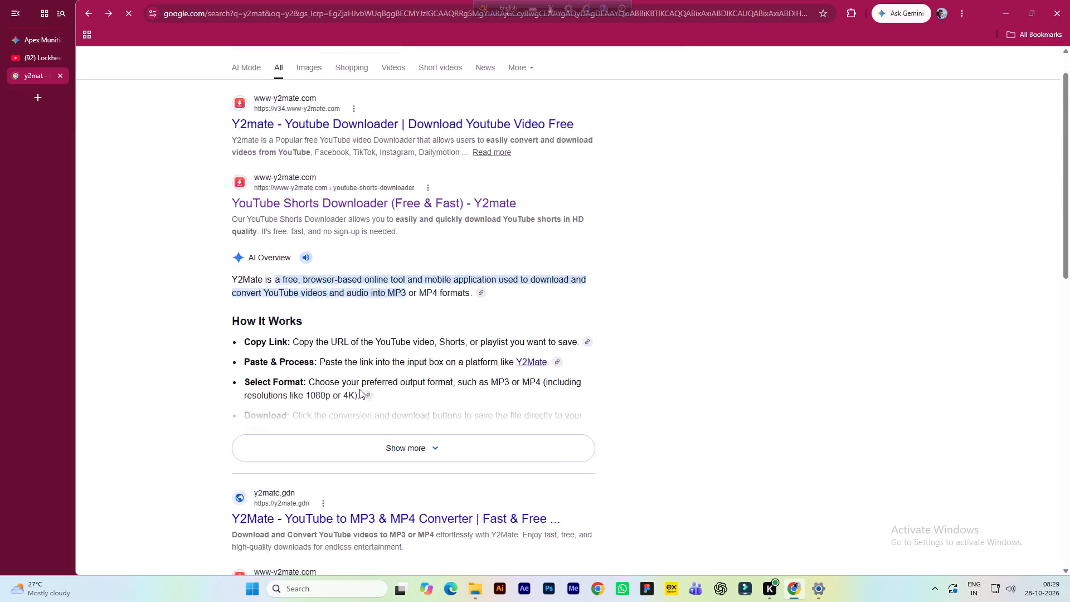
scroll(371, 391, "down", 7)
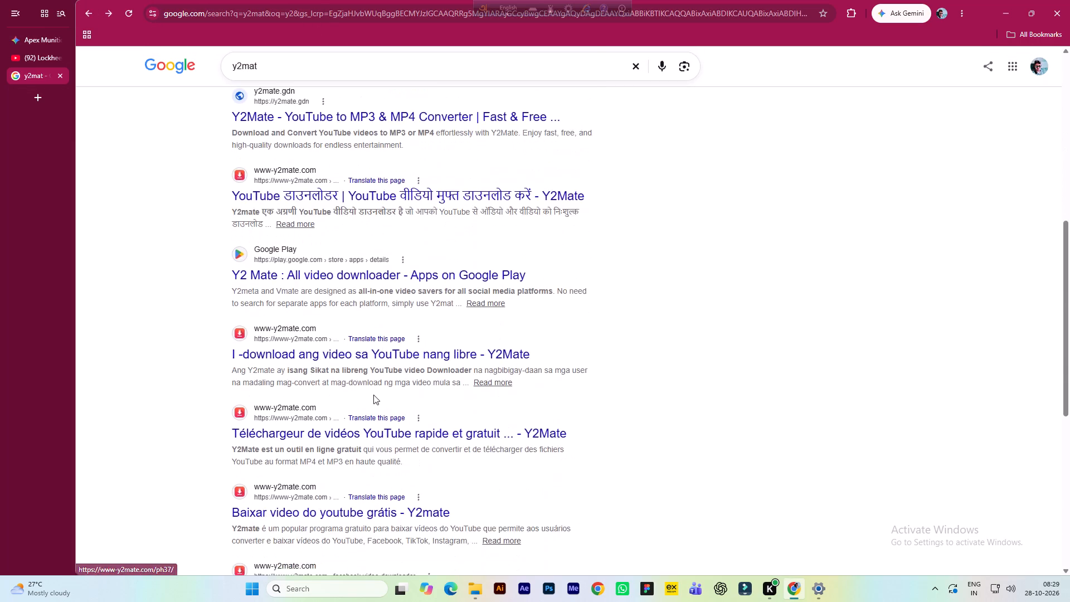
scroll(373, 395, "down", 6)
scroll(373, 395, "up", 11)
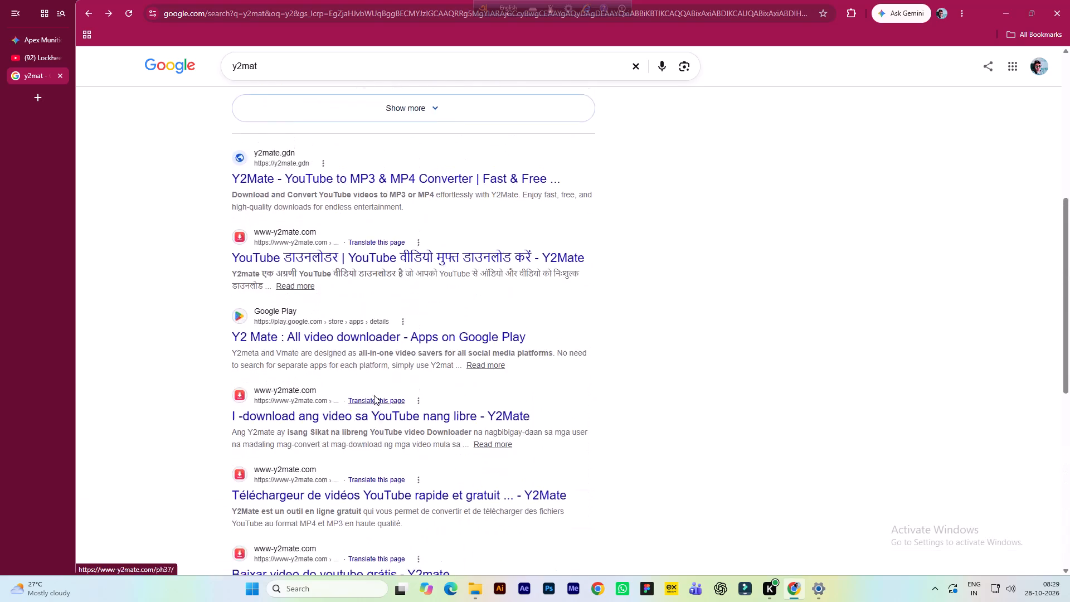
scroll(356, 426, "up", 11)
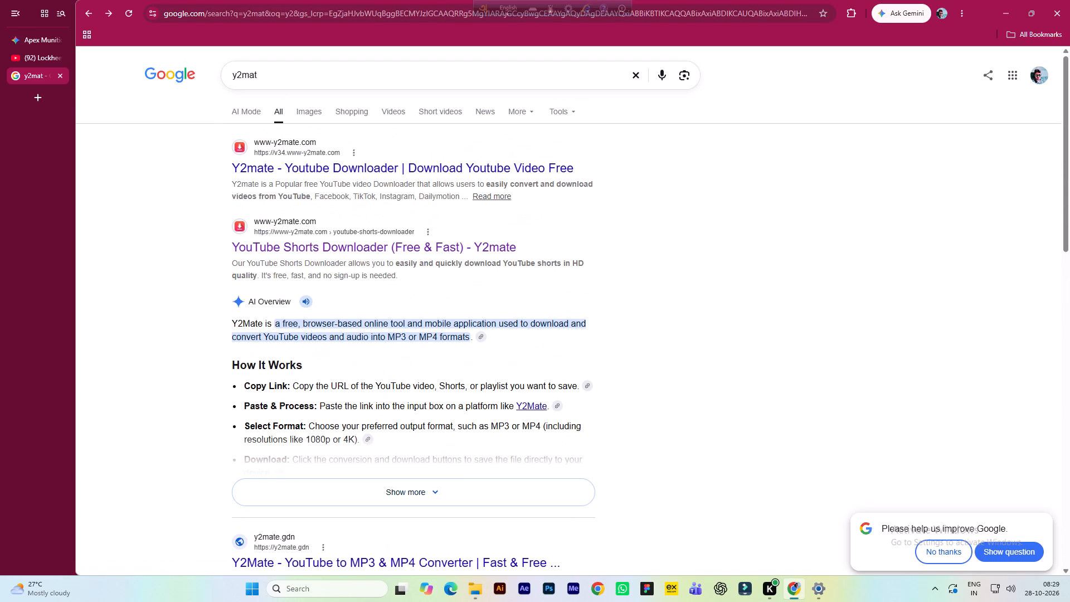
Search Google for "vidsave download", open the VidsSave site, and go to its YouTube Shorts Downloader page.
left_click_drag(270, 72, 218, 69)
type("vi")
key("d")
left_click(277, 99)
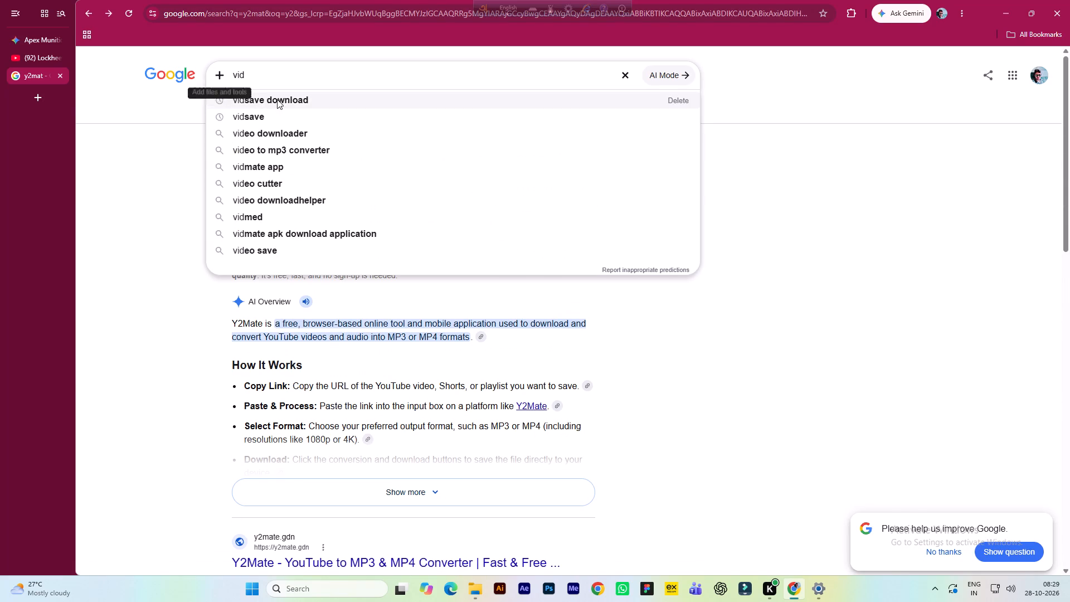
left_click(284, 174)
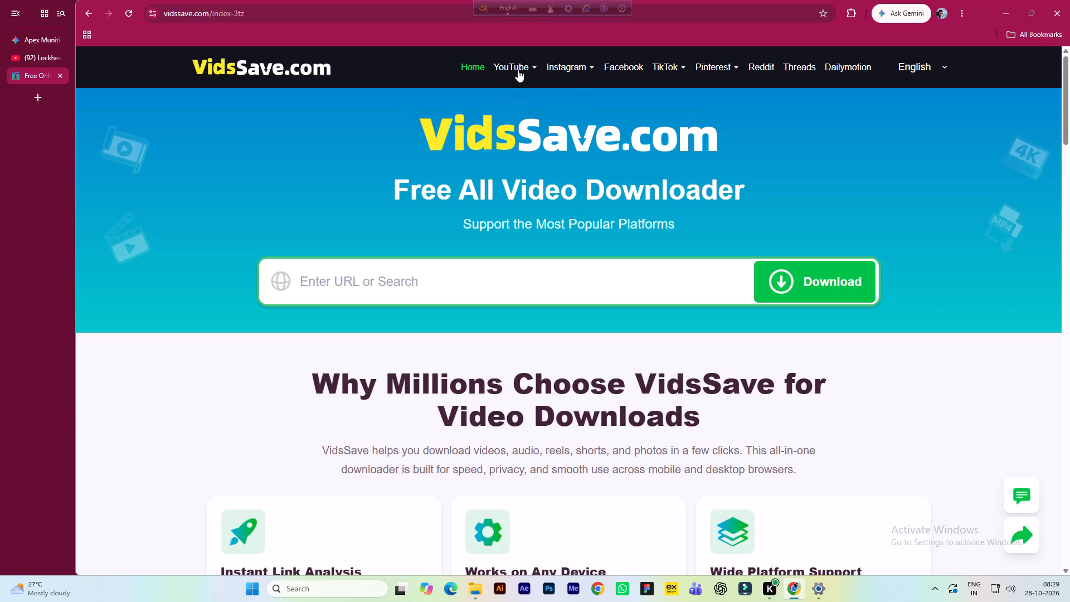
left_click(511, 67)
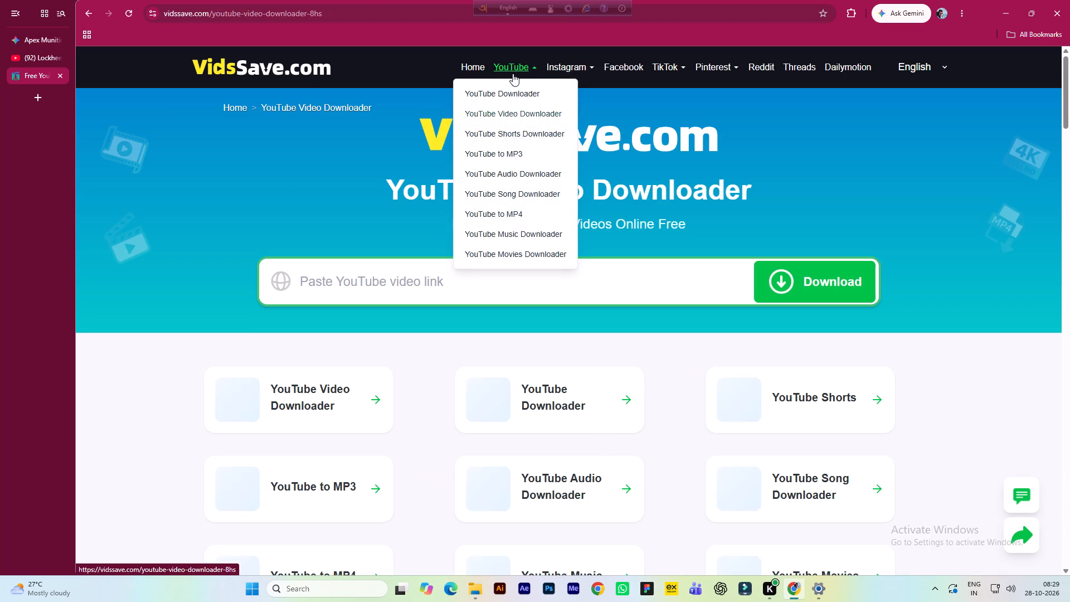
left_click(526, 135)
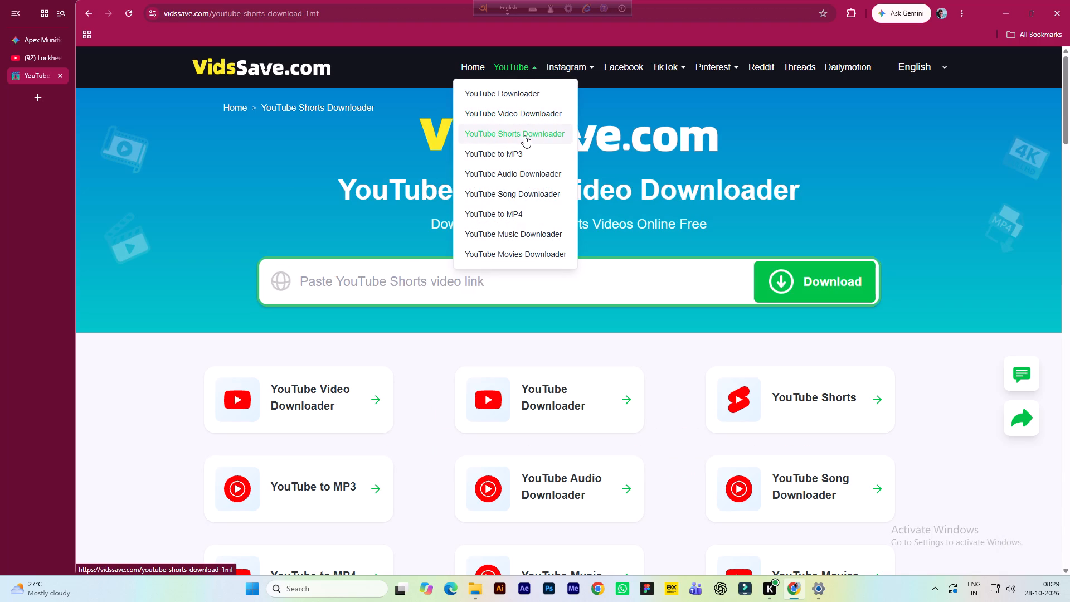
Submit the copied Vectis short link to the downloader and download the video as 720P MP4.
left_click(366, 279)
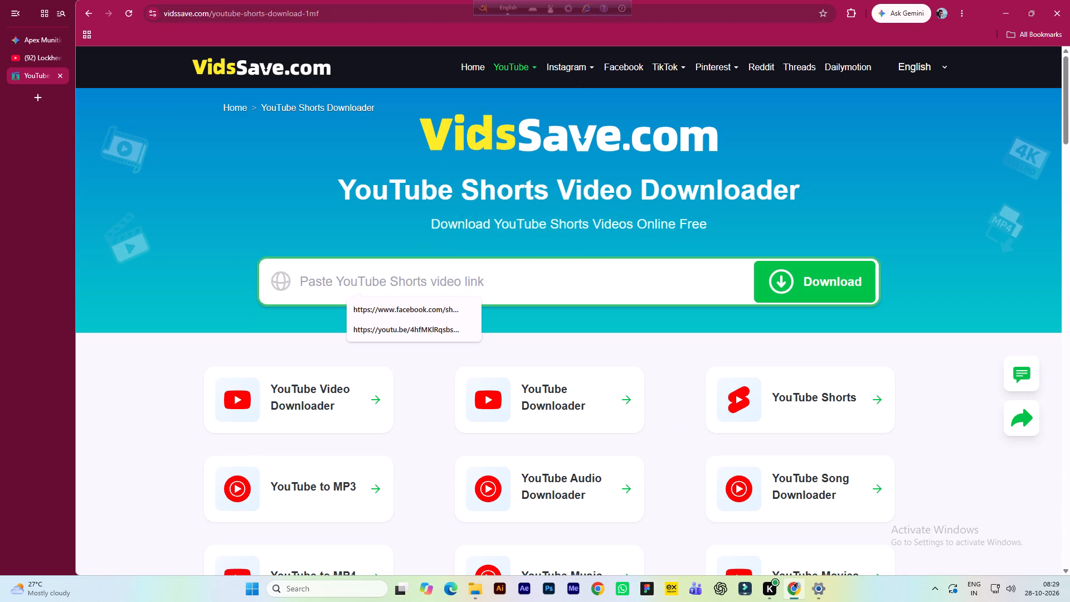
key("ctrl+v")
key("Return")
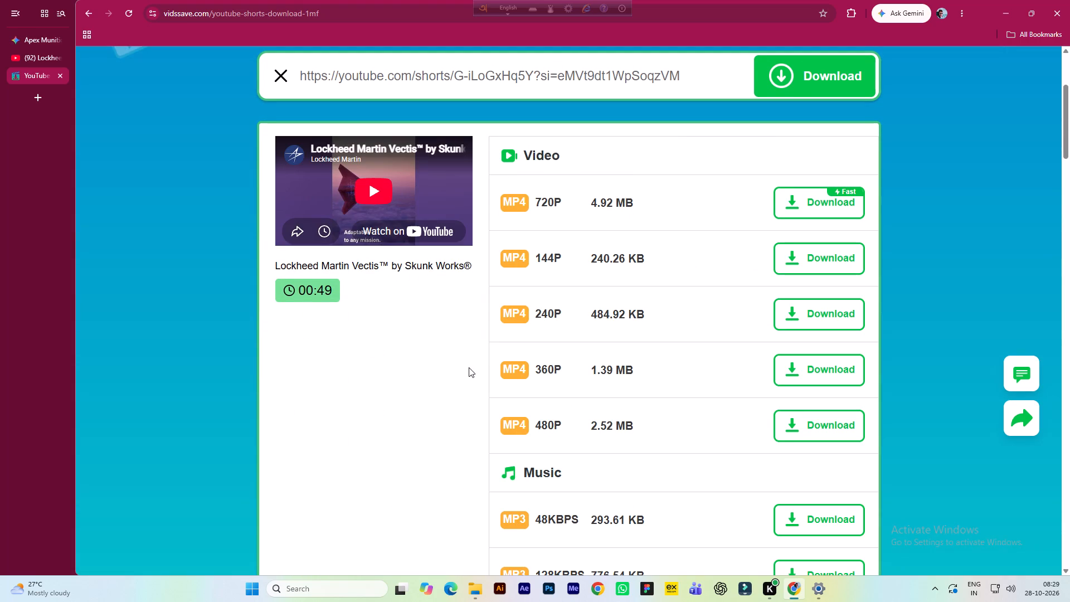
scroll(469, 368, "down", 2)
scroll(475, 371, "up", 2)
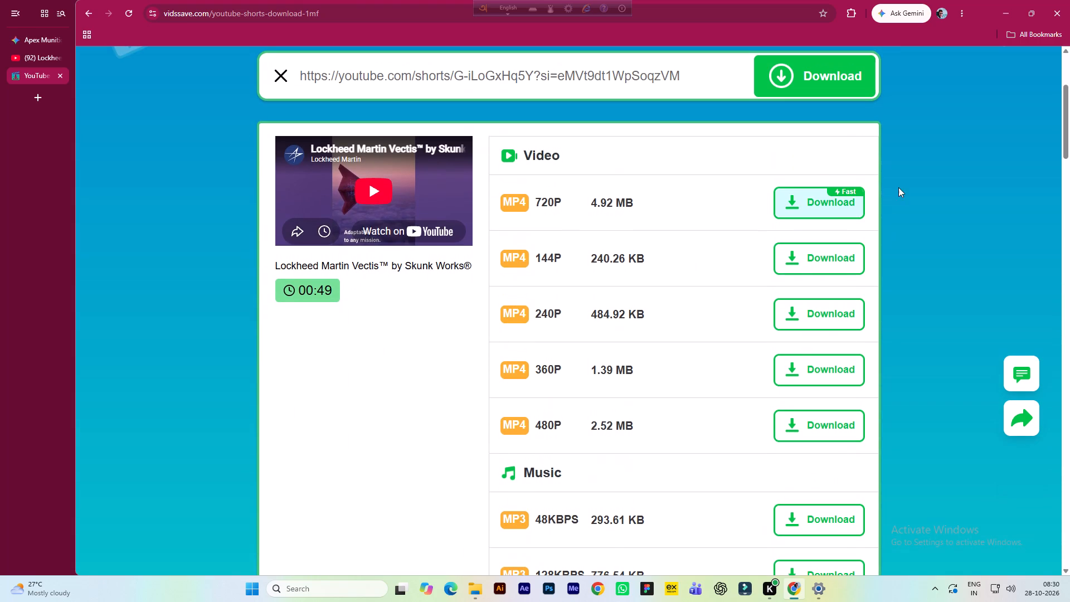
left_click(811, 204)
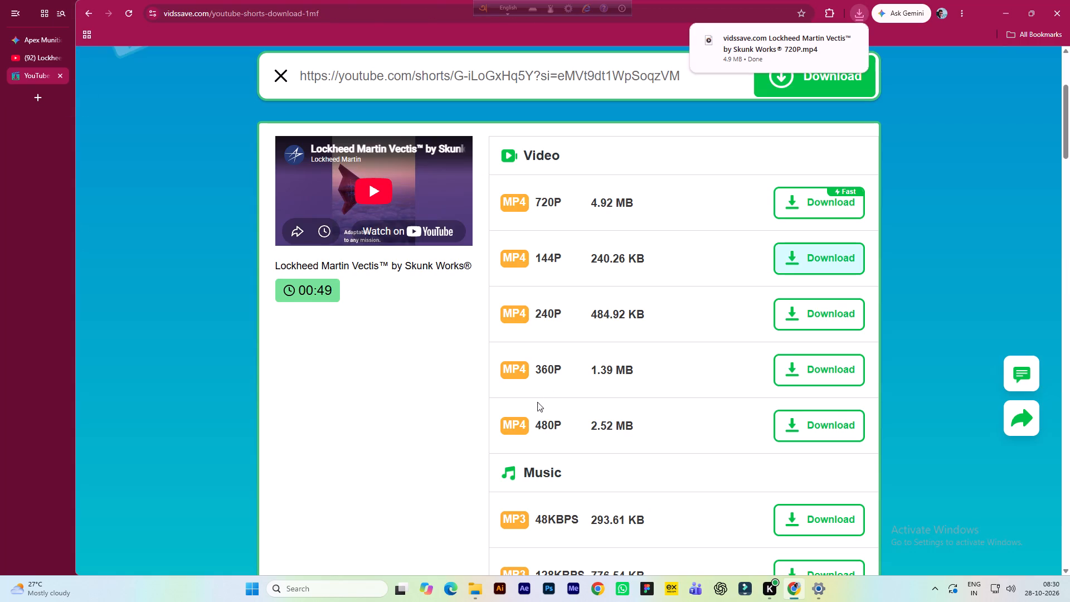
Open the Downloads folder in File Explorer and play the downloaded Lockheed Martin Vectis 720P video to check it.
left_click(479, 592)
left_click(65, 138)
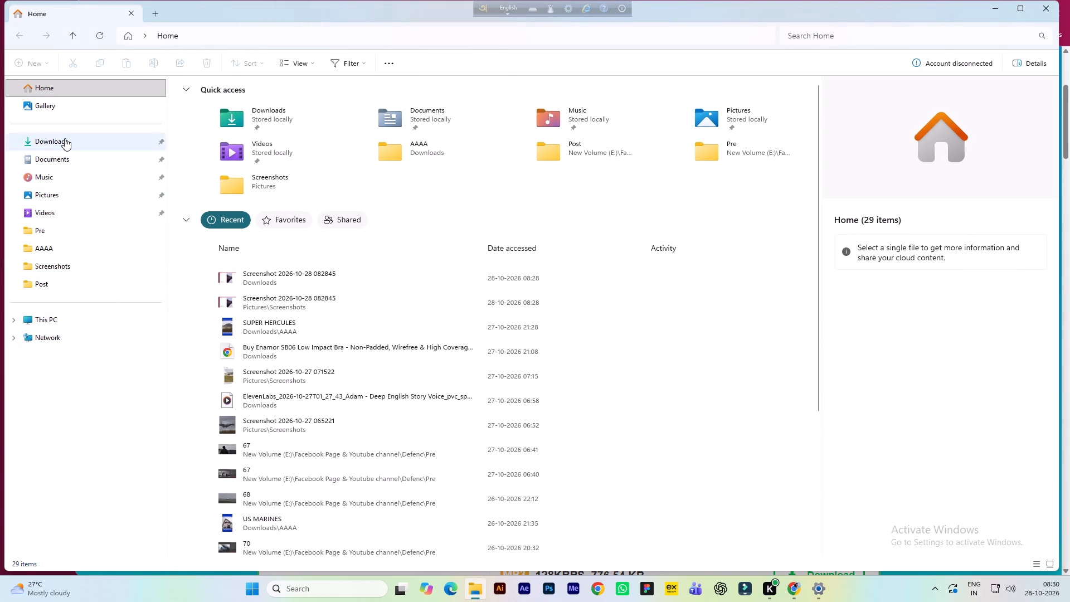
left_click(216, 147)
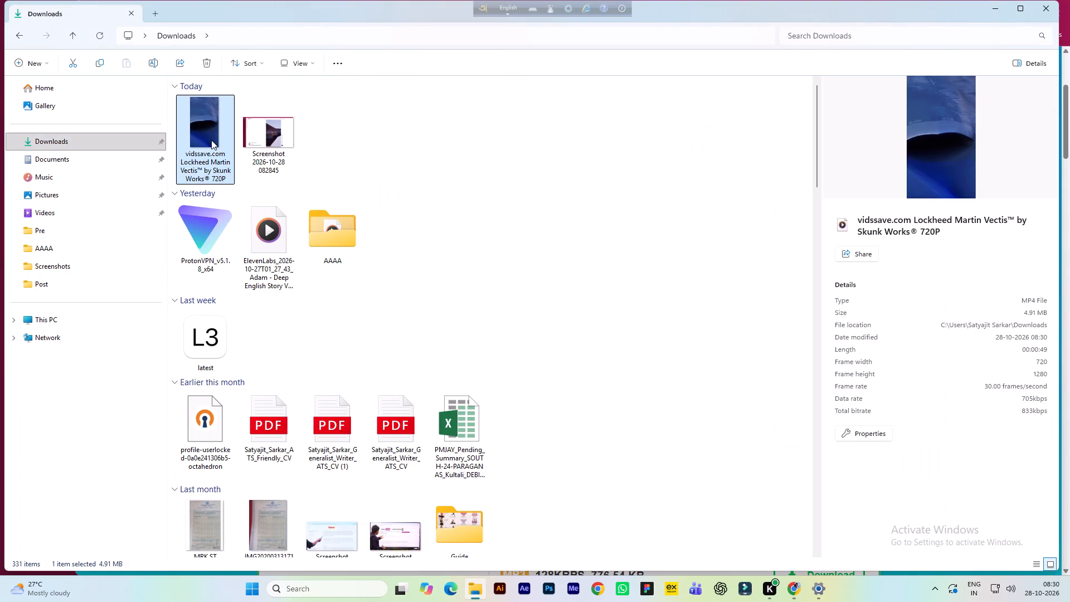
double_click(210, 135)
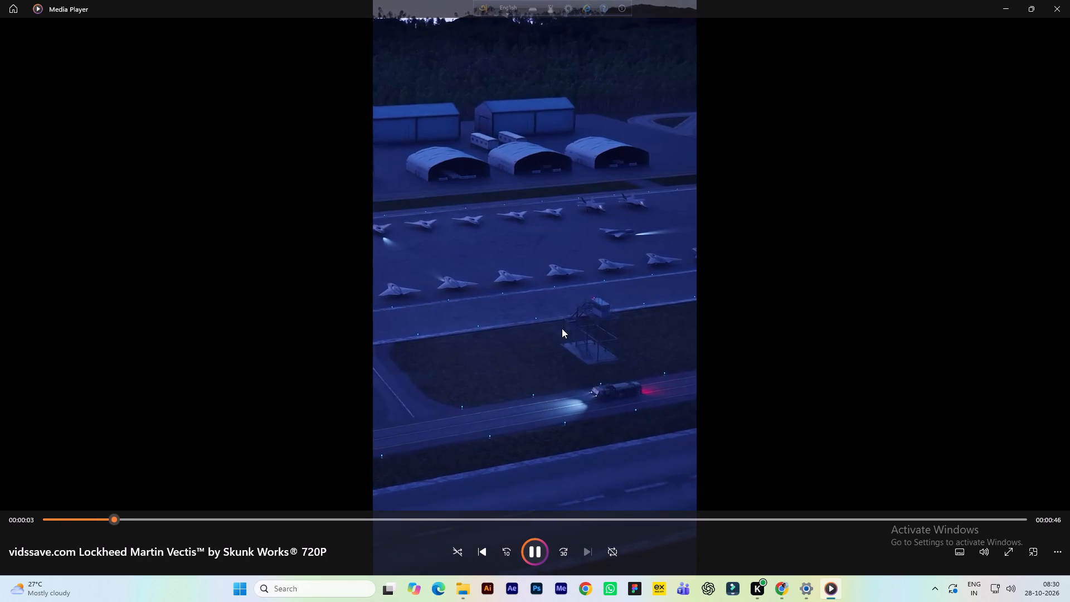
left_click(1056, 9)
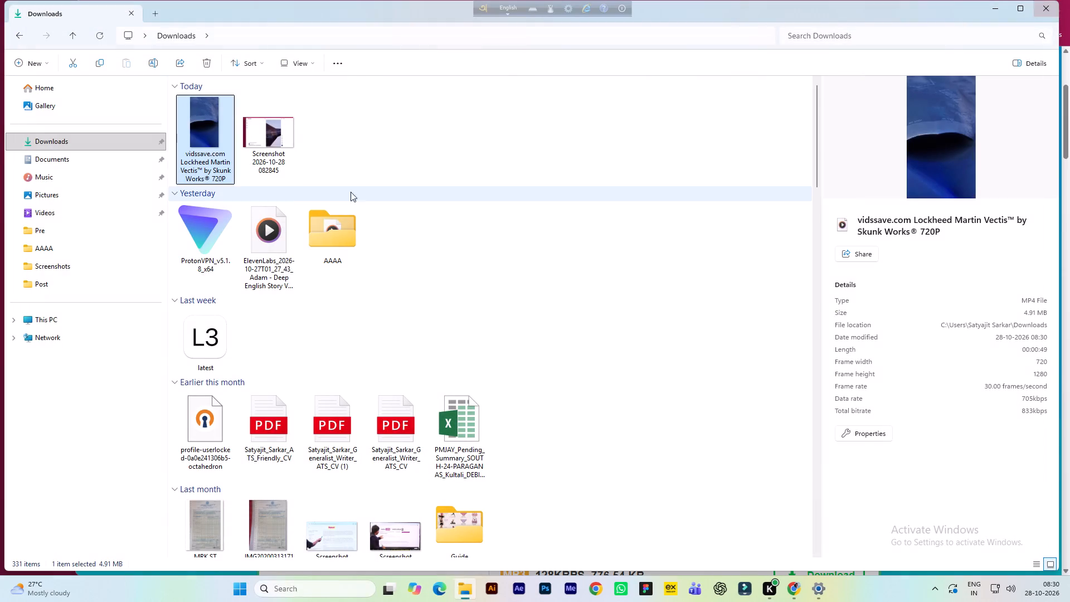
left_click(367, 144)
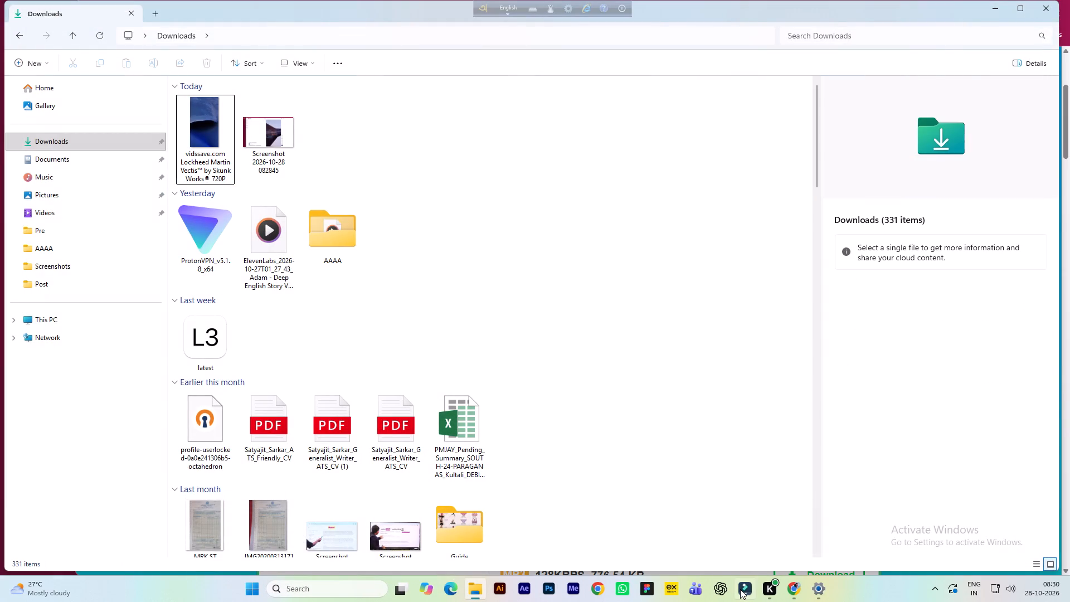
Launch Wondershare Filmora and open the local project XXXX_backup01.wfp.
left_click(743, 591)
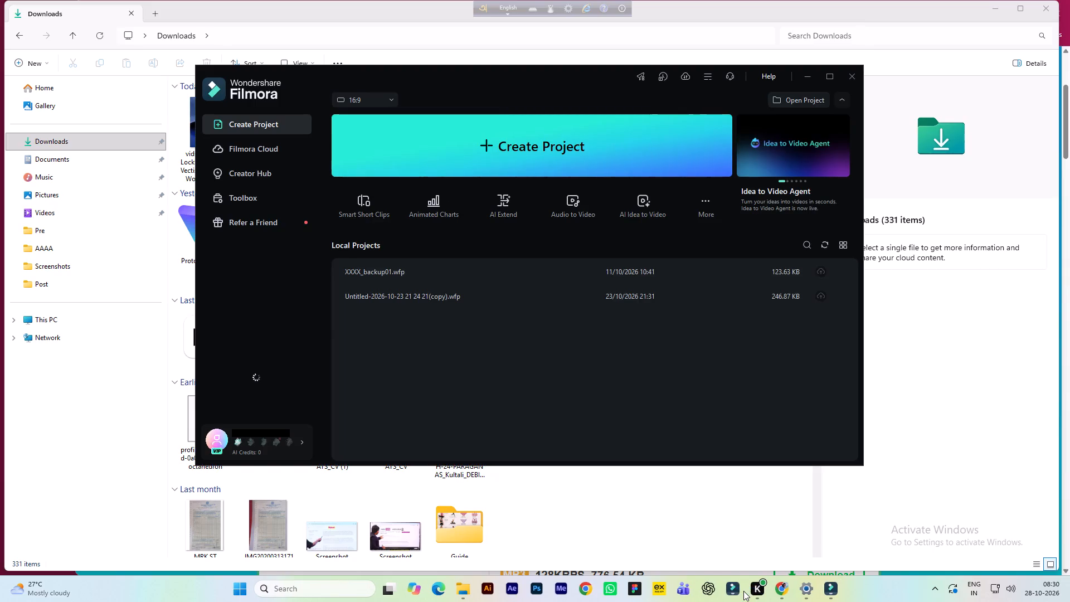
double_click(518, 269)
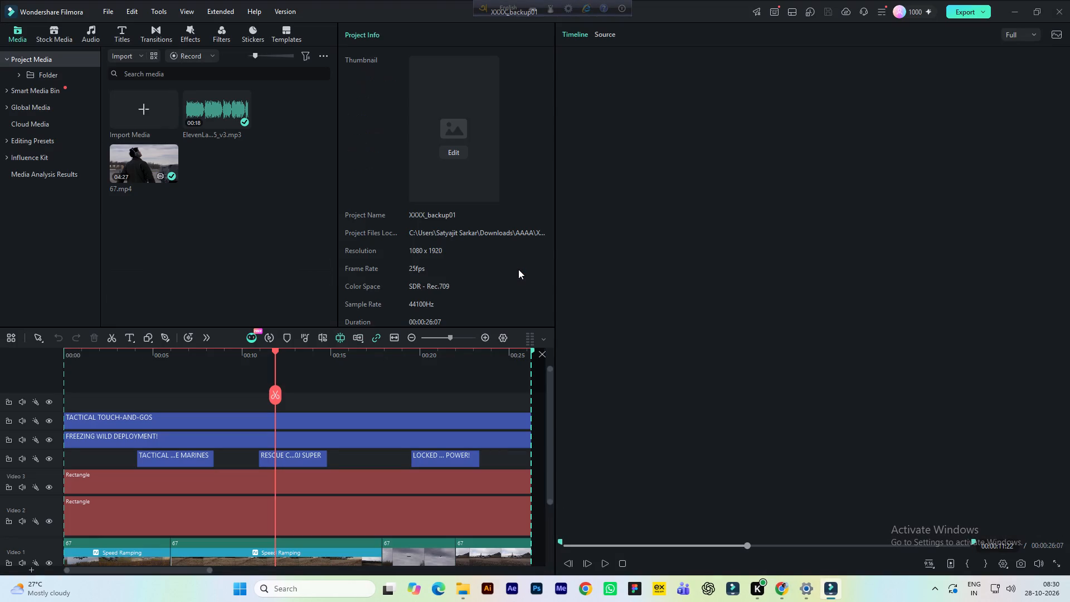
Delete the old 67.mp4 video and the ElevenLabs audio from the project media, including their clips on the timeline.
scroll(249, 399, "down", 1)
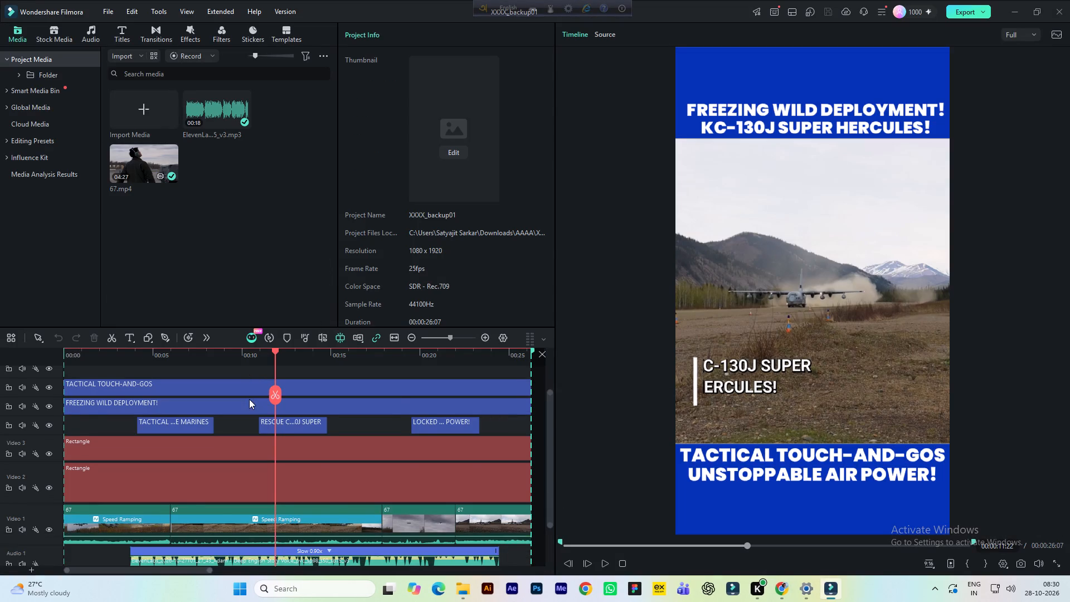
scroll(250, 406, "down", 2)
scroll(284, 426, "up", 2)
left_click_drag(167, 213, 203, 160)
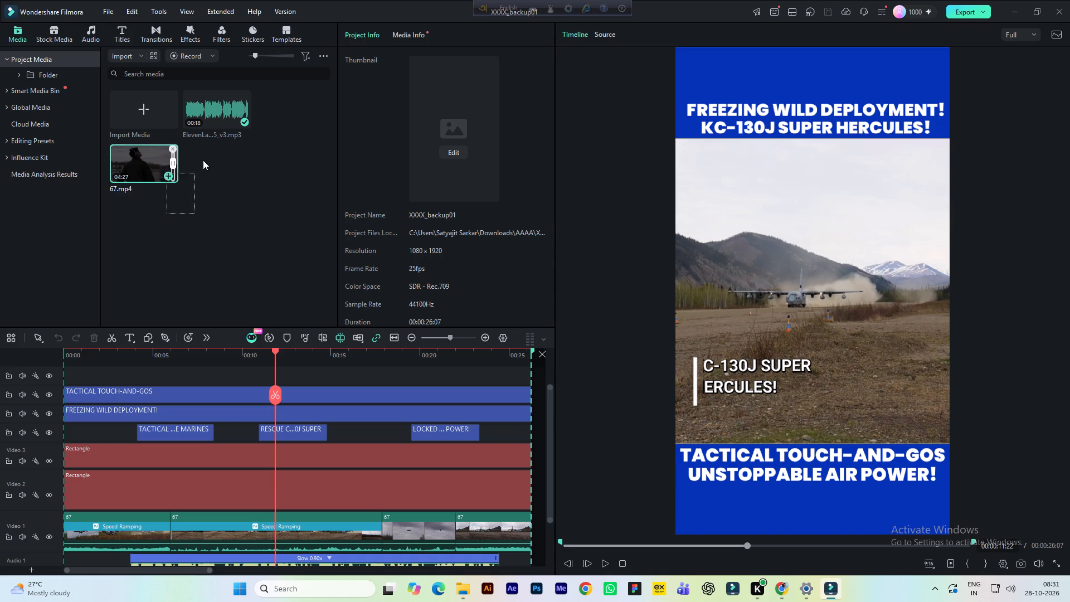
left_click_drag(203, 160, 232, 124)
key("Delete")
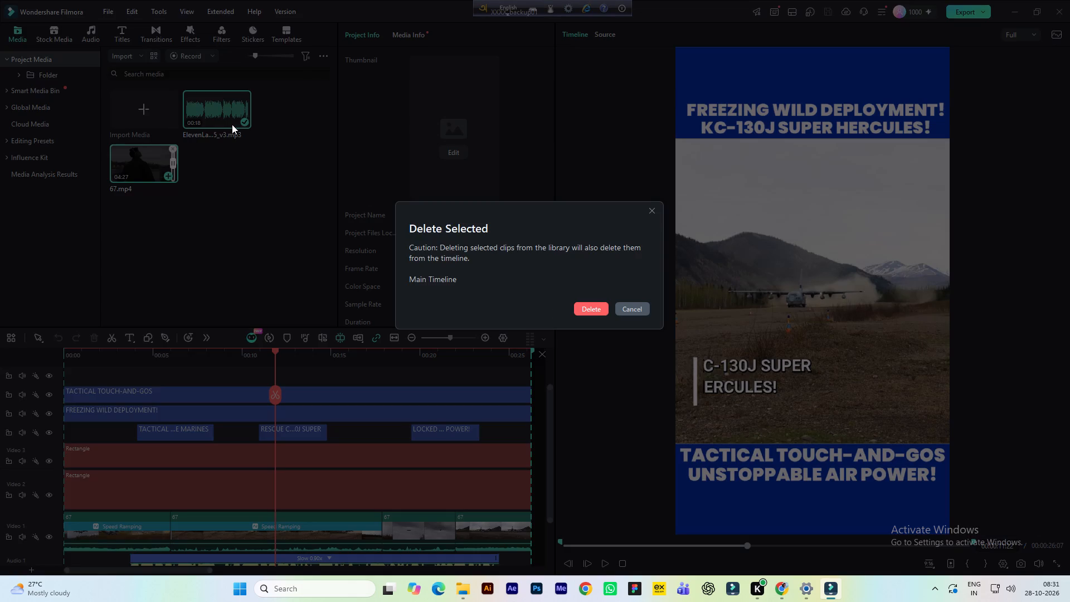
key("Return")
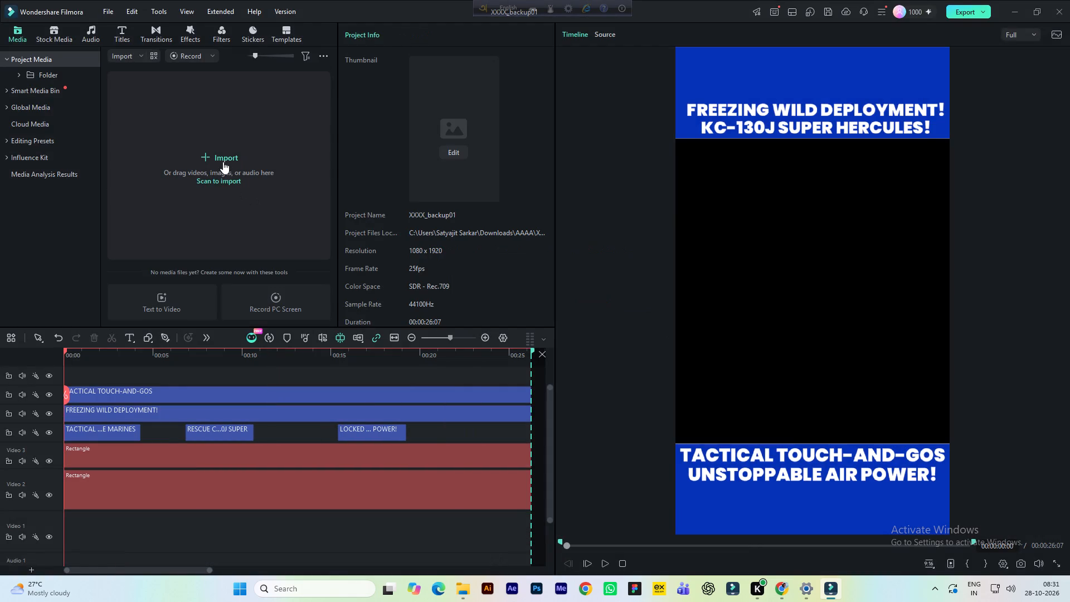
Import the vidssave.com Lockheed Martin Vectis 720P video from Downloads into the project media.
left_click(222, 156)
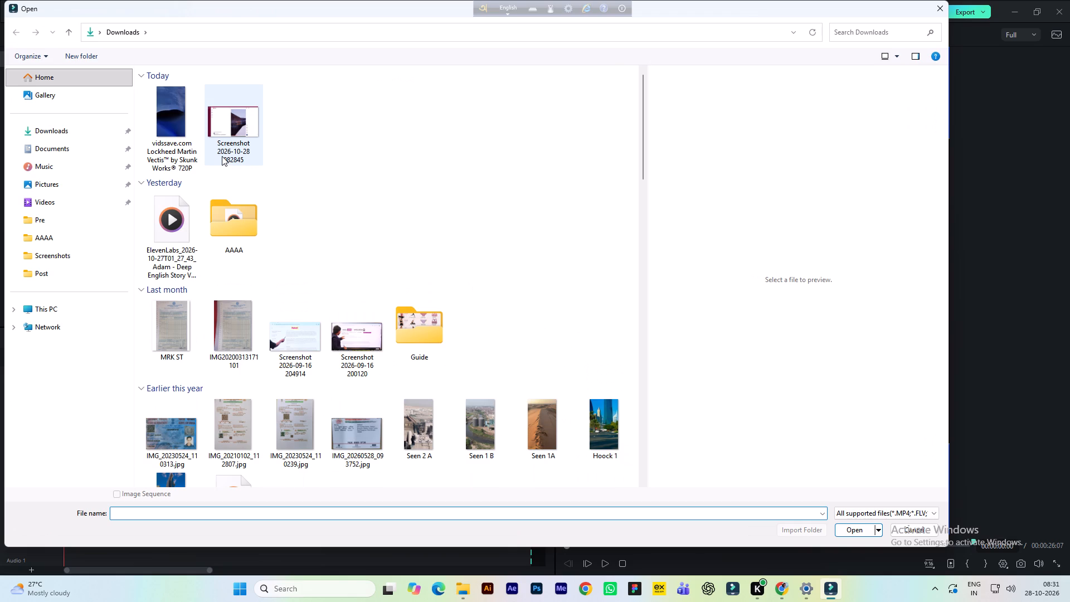
left_click(162, 116)
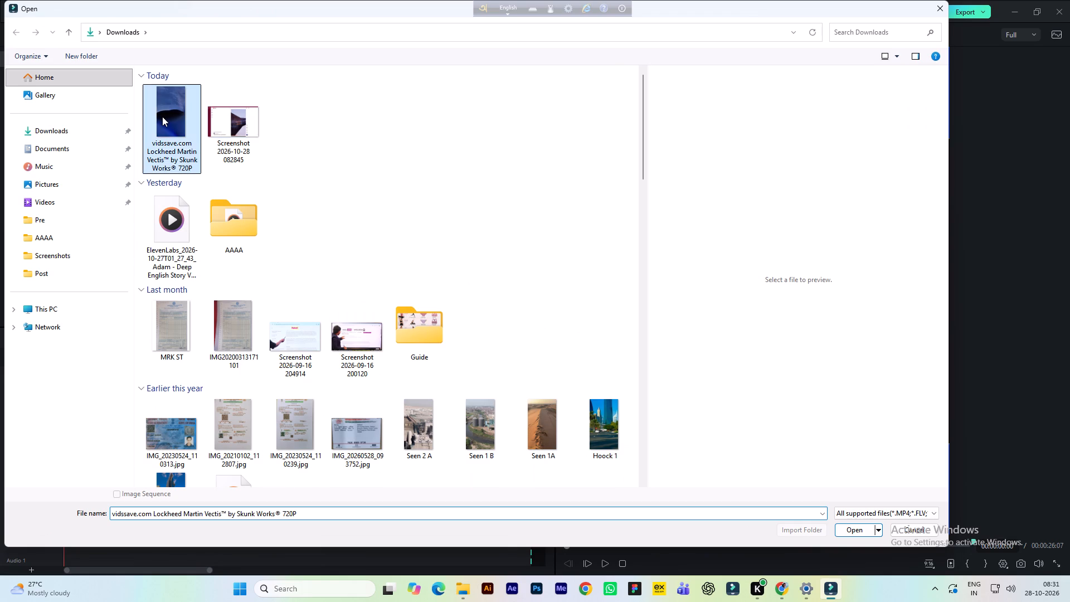
key("Return")
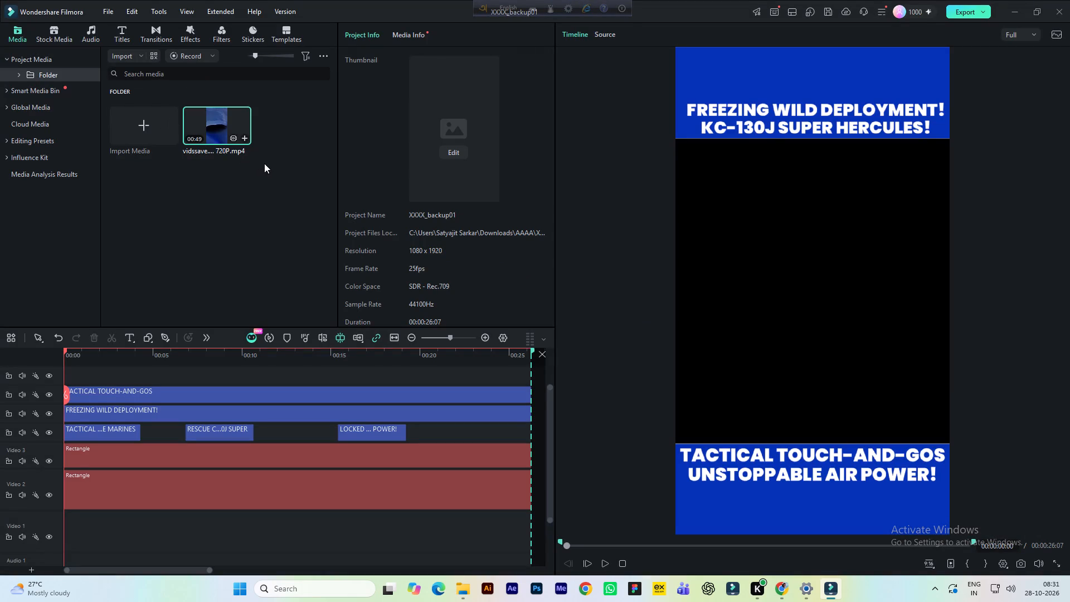
Preview the imported Vectis video in the source view and scrub through it to examine its shots for usable footage.
left_click(218, 135)
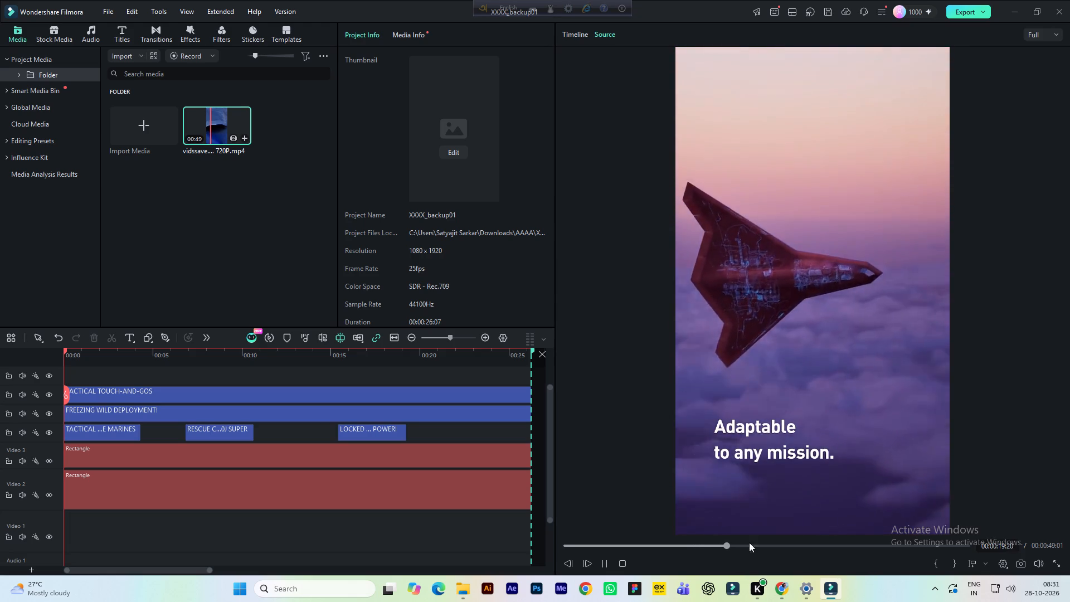
left_click_drag(731, 546, 810, 547)
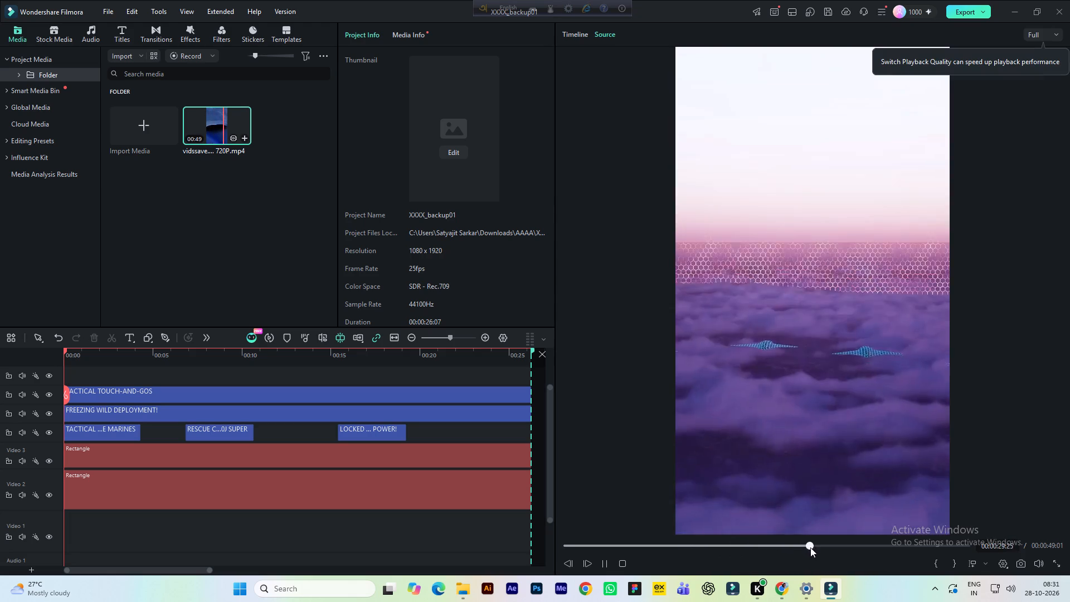
left_click_drag(810, 547, 839, 557)
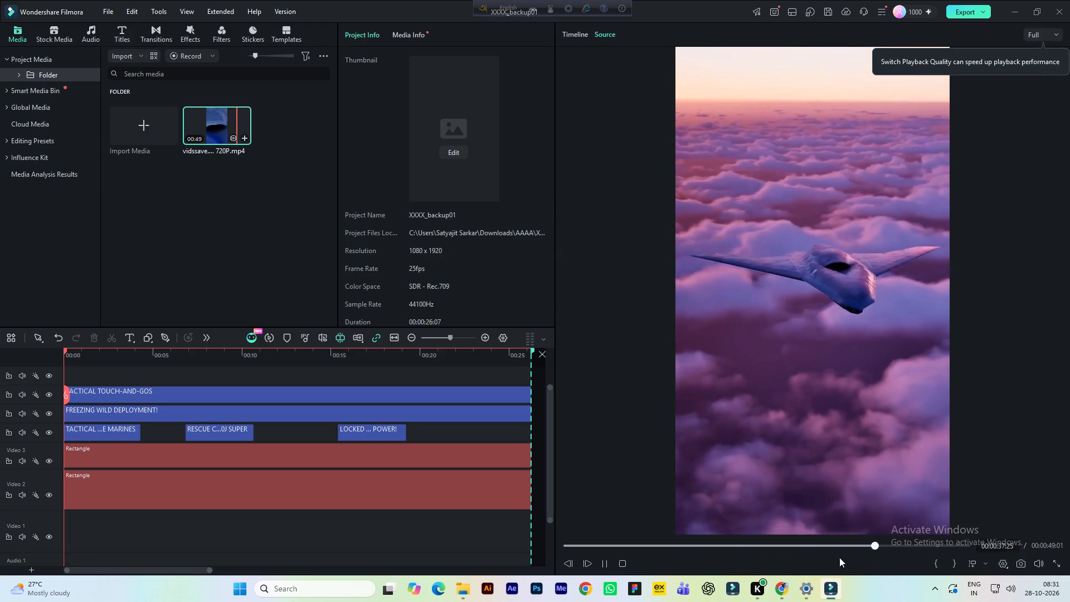
left_click_drag(839, 557, 573, 542)
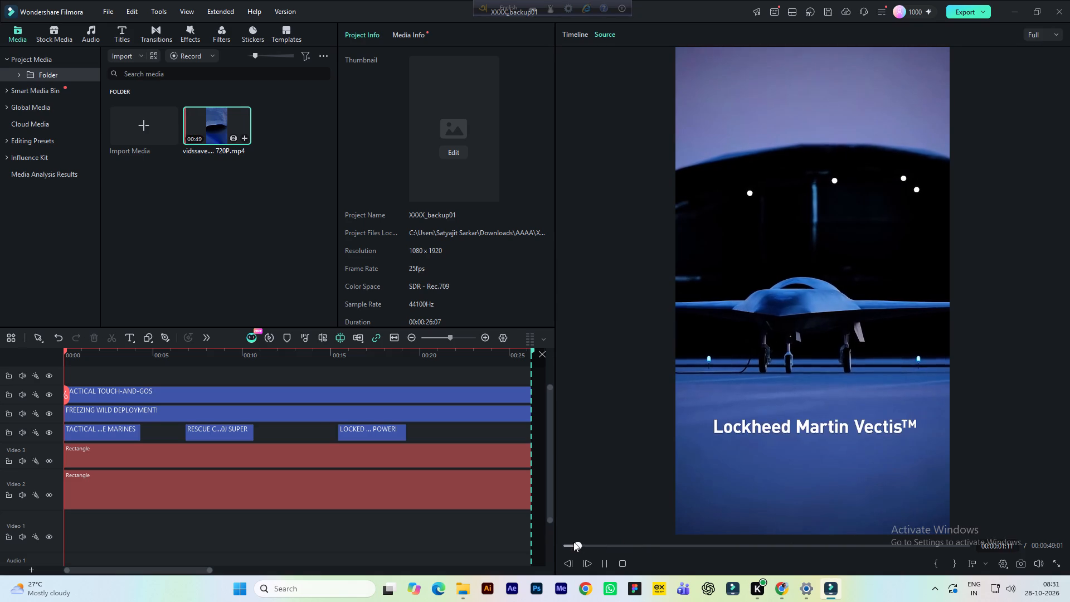
left_click_drag(573, 542, 592, 547)
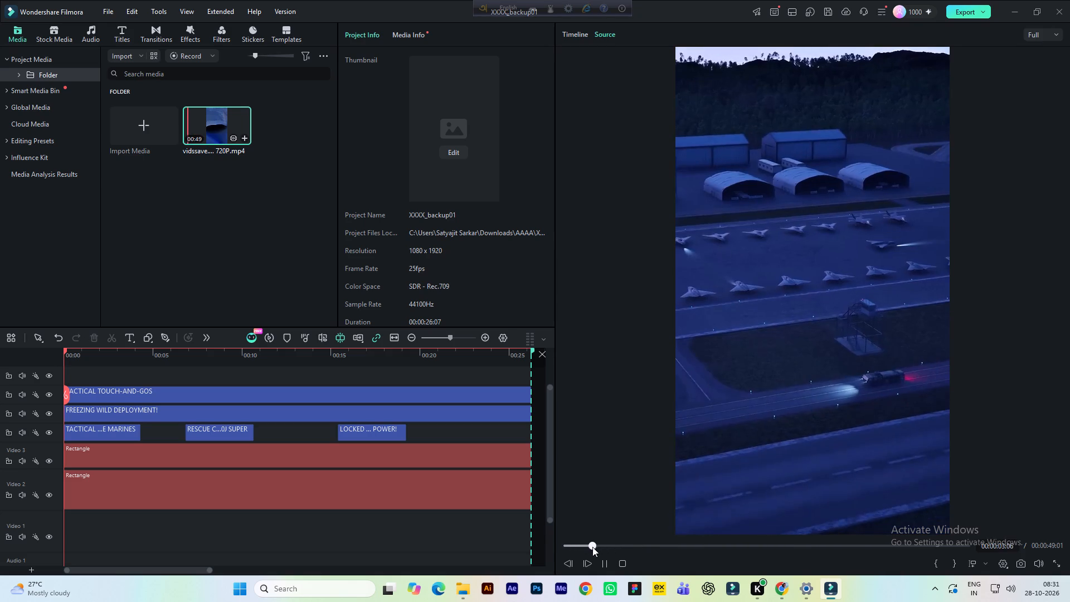
left_click_drag(592, 547, 651, 551)
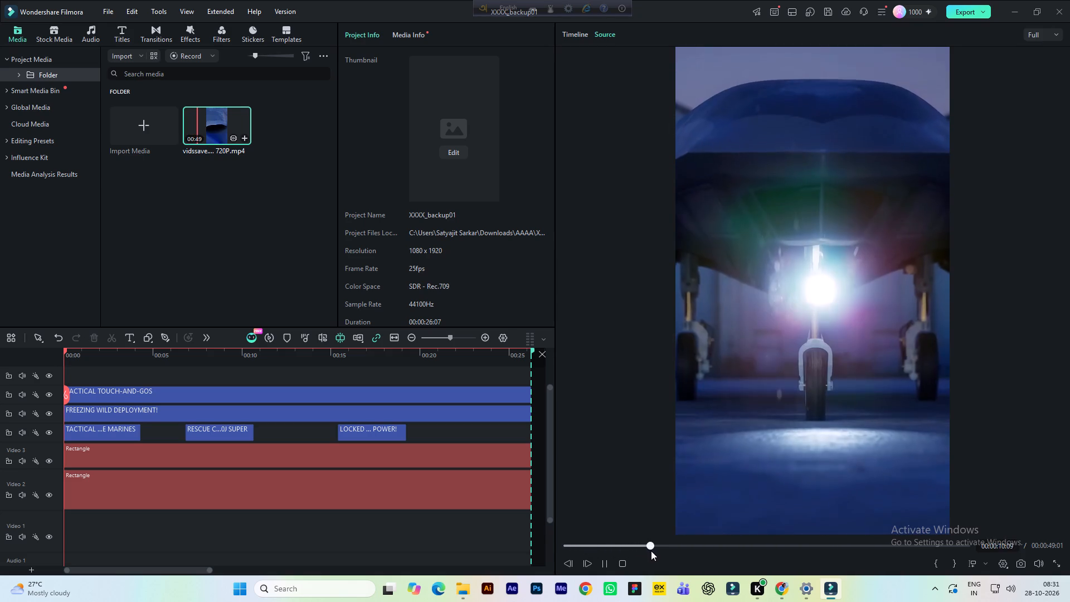
left_click_drag(651, 551, 661, 557)
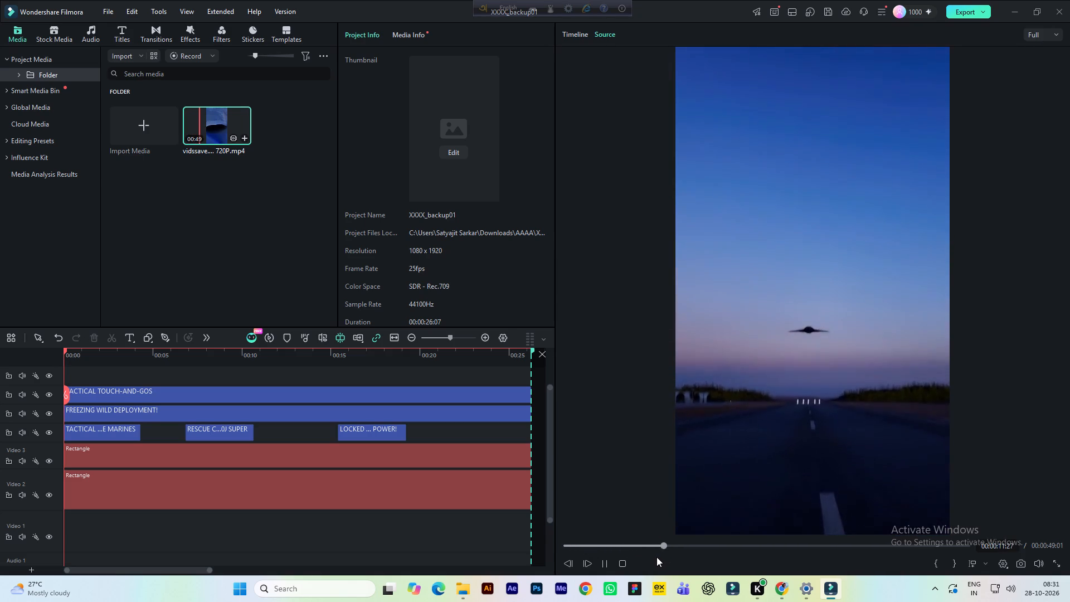
left_click_drag(653, 557, 648, 557)
Mark the runway take-off shot in the source video with an in point at about 11 s and an out point at about 13 s.
left_click(645, 547)
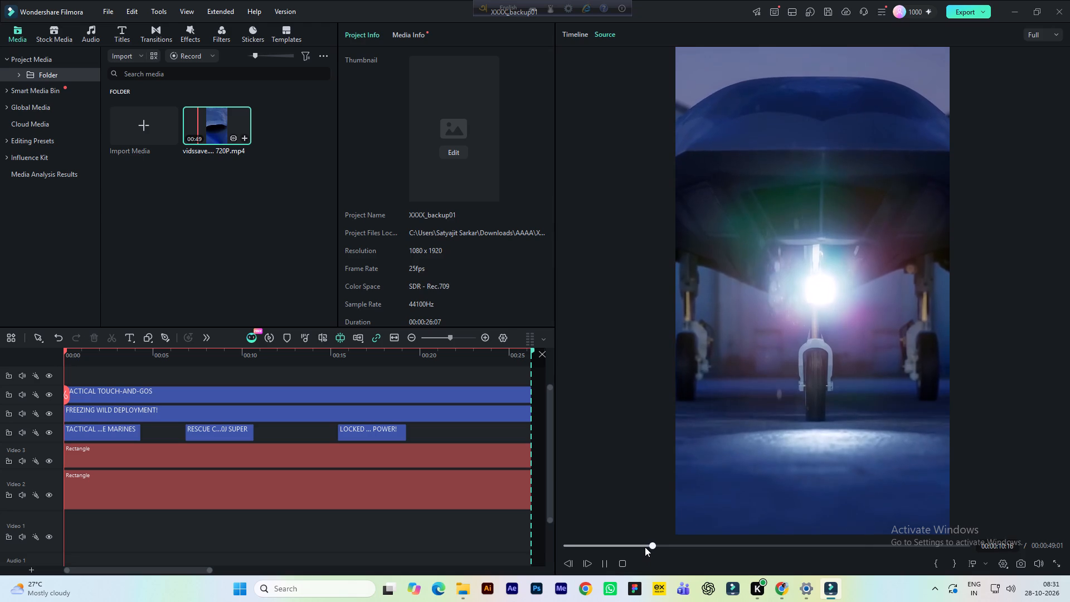
key("space")
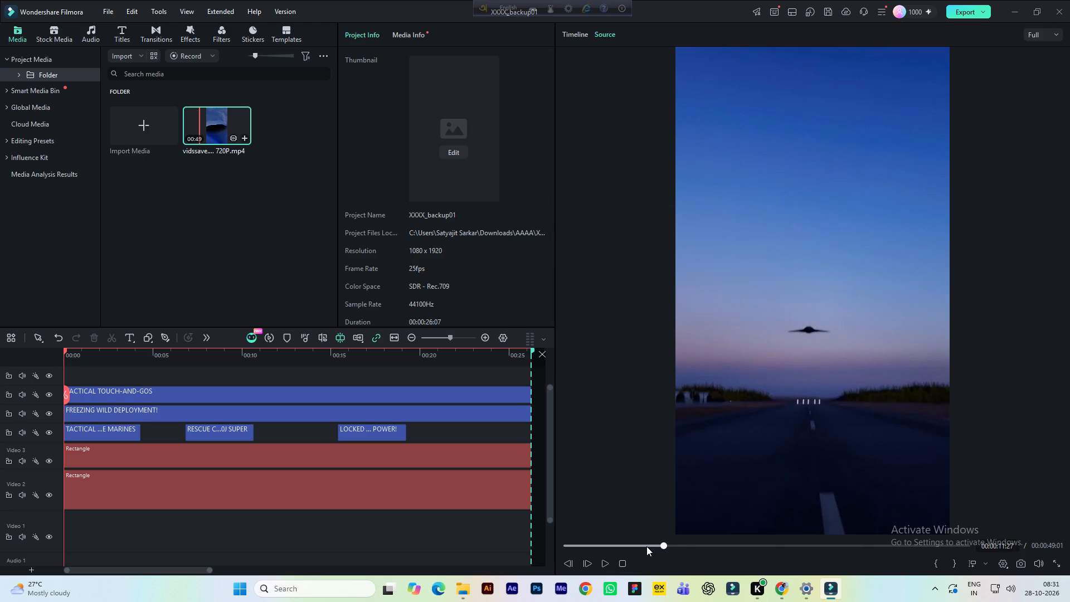
left_click(654, 545)
key("space")
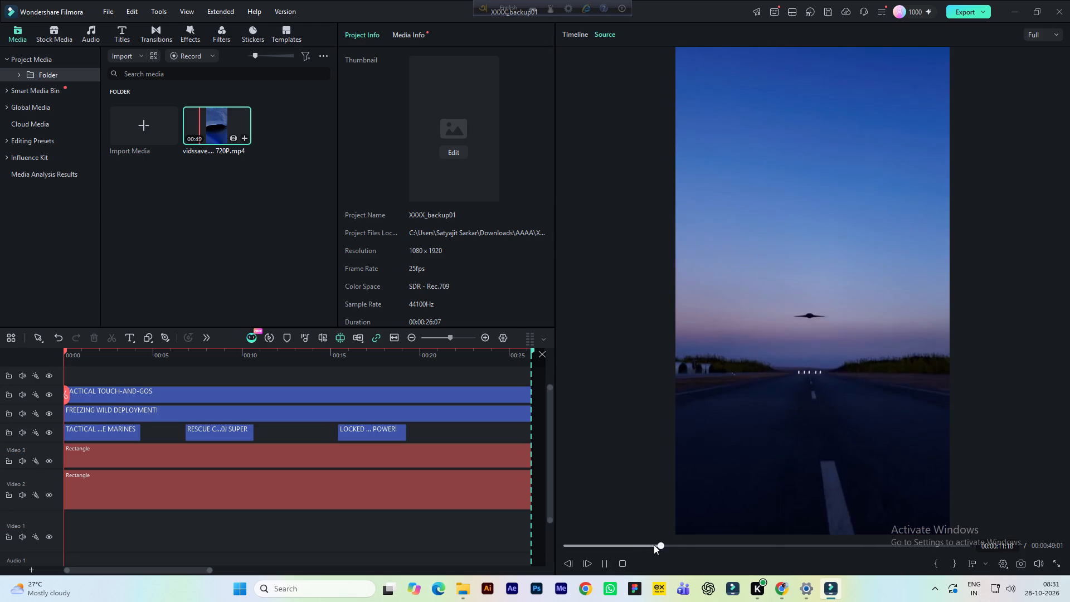
key("space")
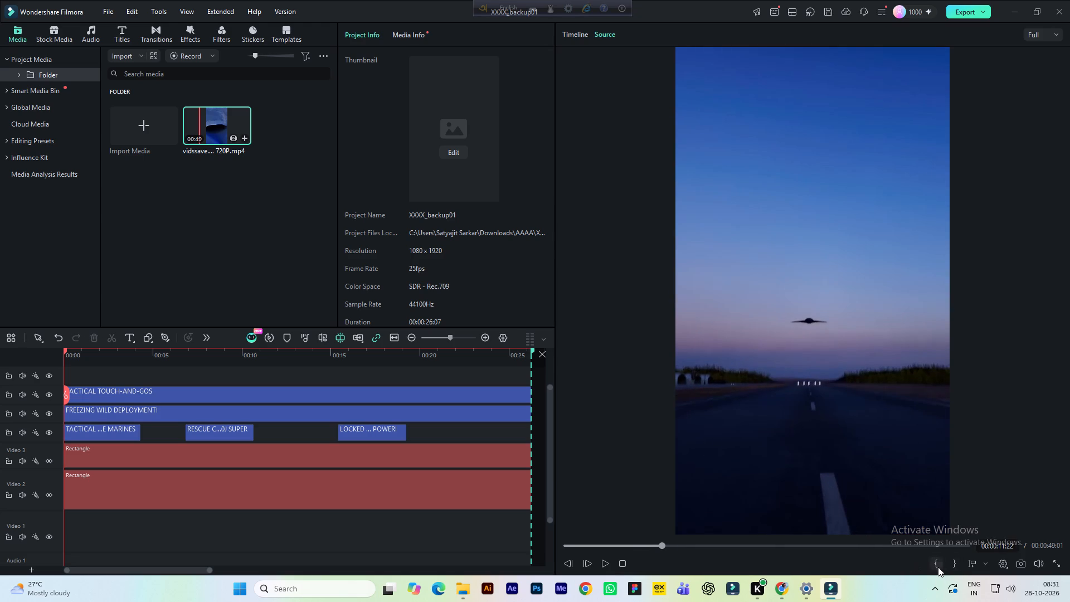
left_click(938, 567)
key("space")
key("space")
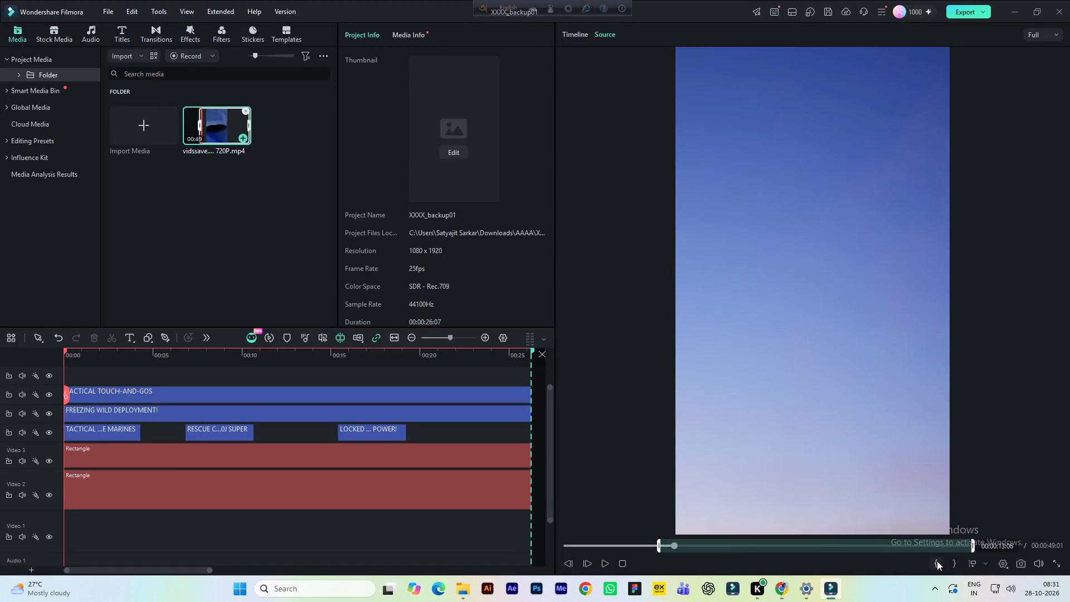
left_click(956, 564)
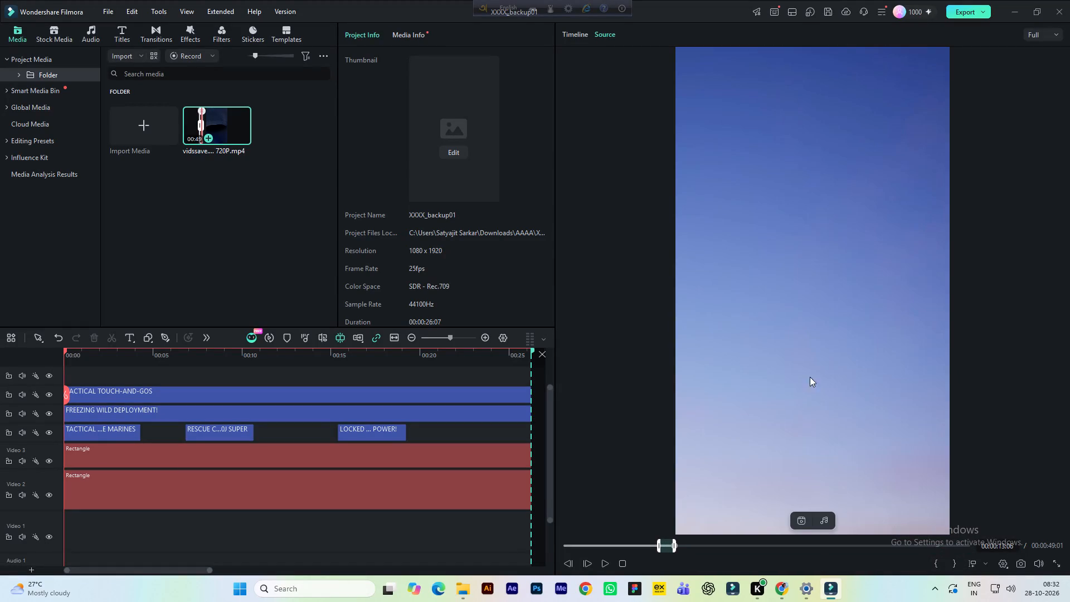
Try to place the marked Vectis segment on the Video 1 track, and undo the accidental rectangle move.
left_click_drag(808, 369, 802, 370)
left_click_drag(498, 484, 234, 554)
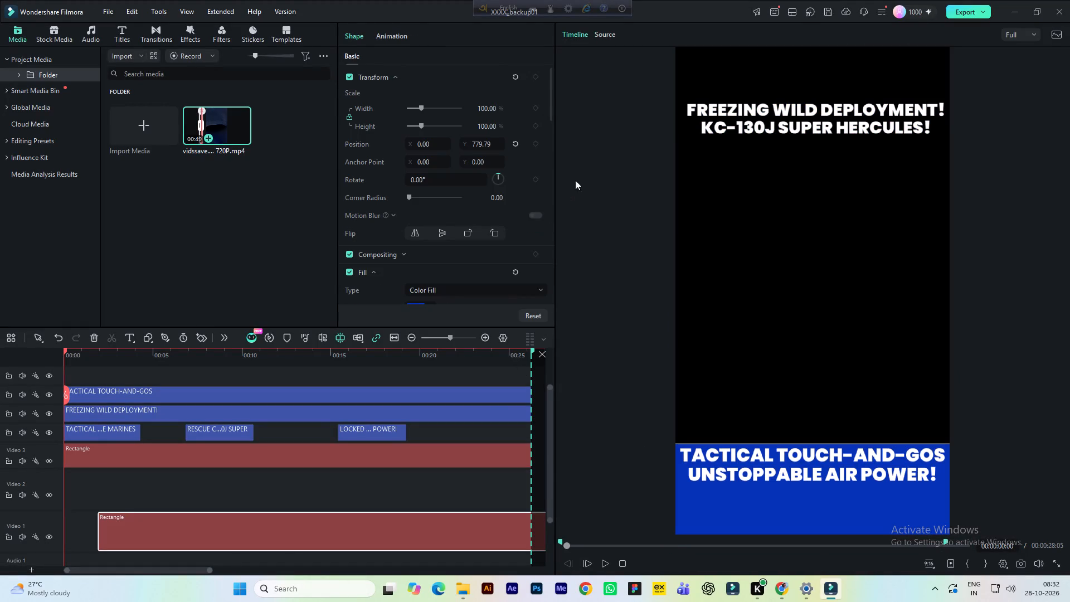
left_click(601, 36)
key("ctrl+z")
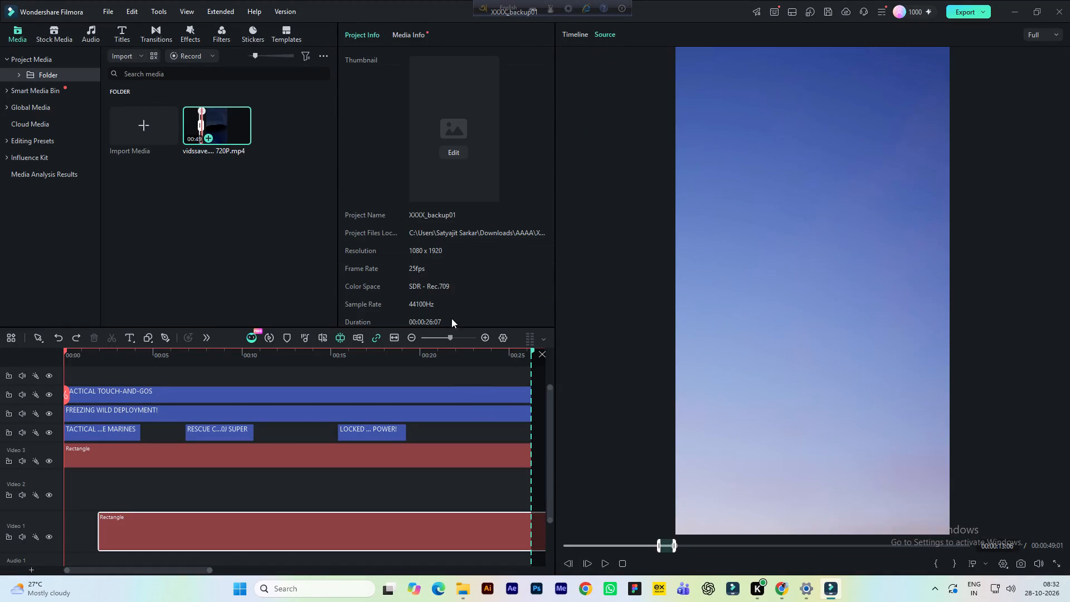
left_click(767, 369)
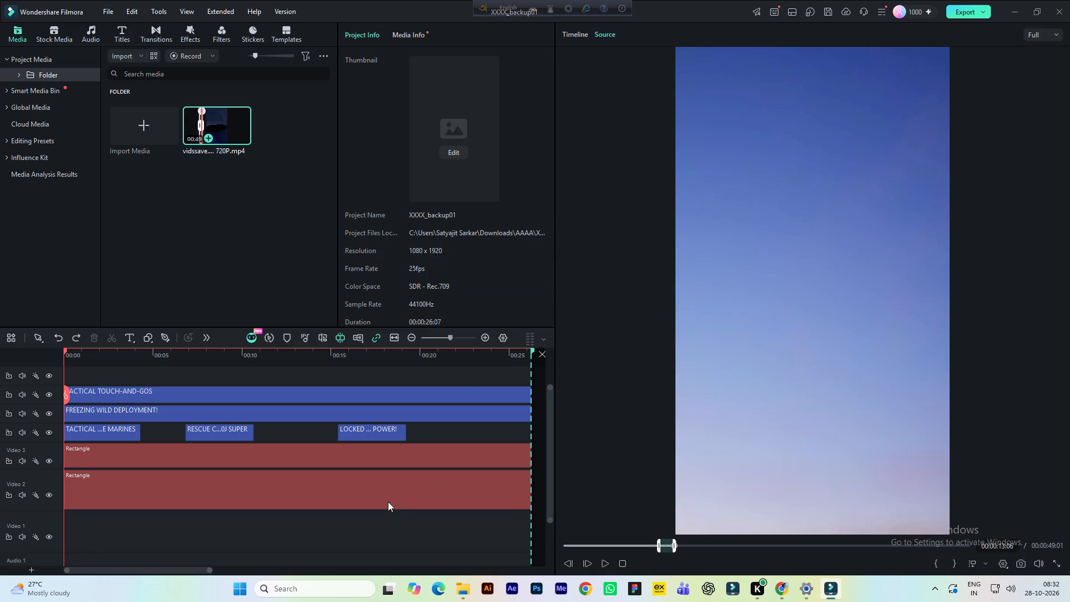
Place the marked Vectis segment on the Video 1 track at about 13 s, keeping the project settings of 1080x1920 25fps.
left_click(371, 527)
scroll(323, 509, "down", 2)
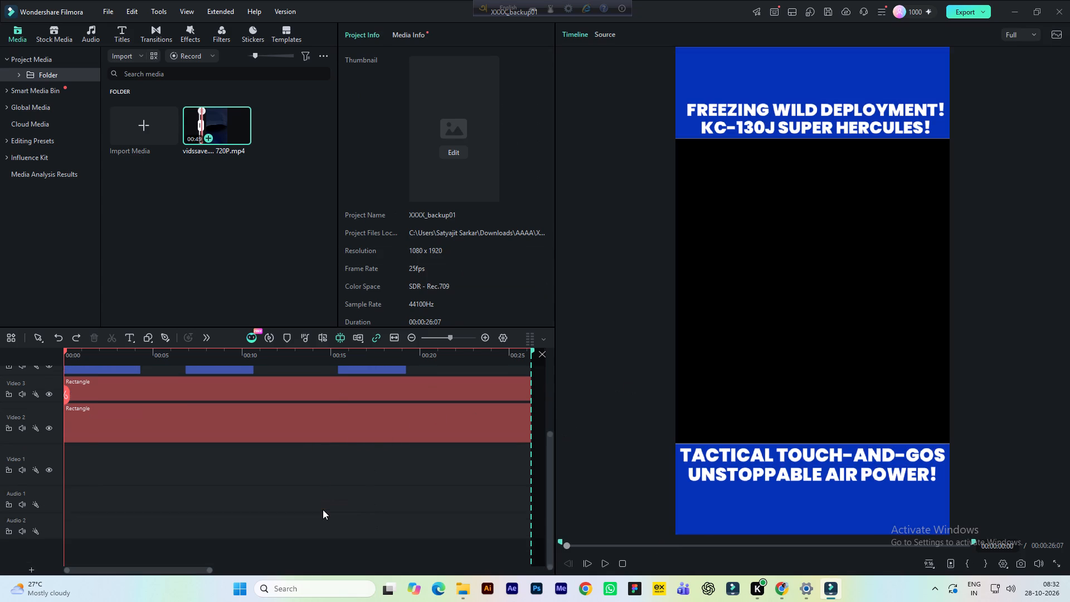
scroll(323, 509, "up", 2)
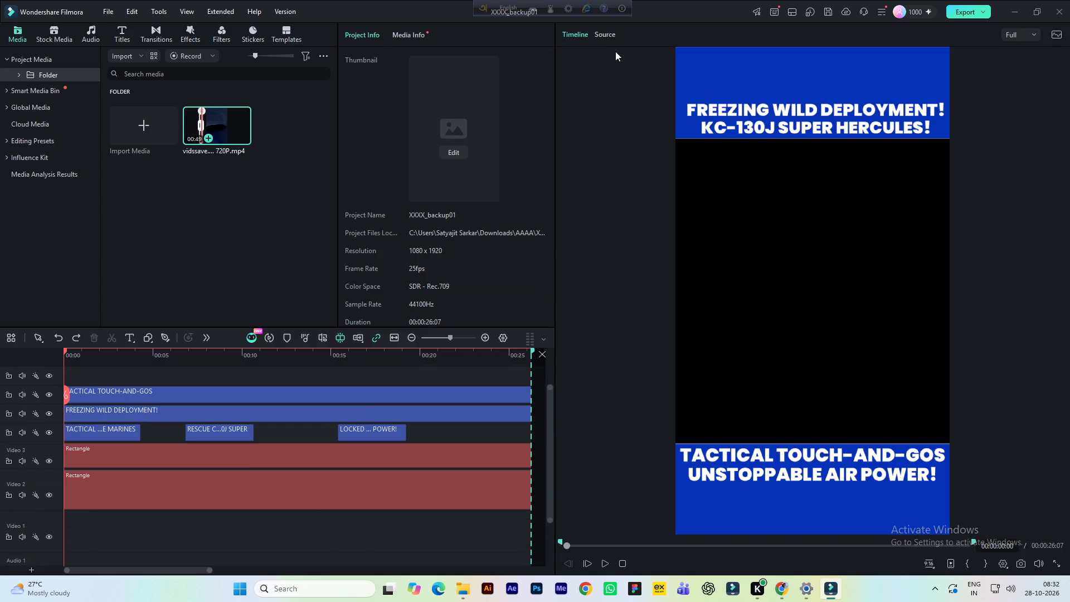
left_click(611, 31)
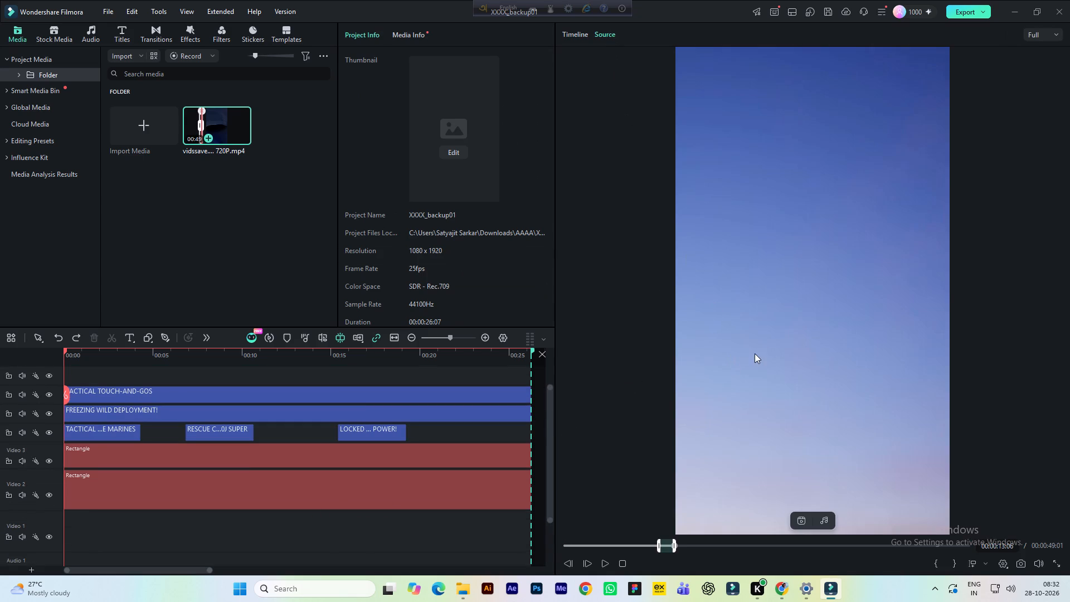
left_click_drag(755, 343, 291, 551)
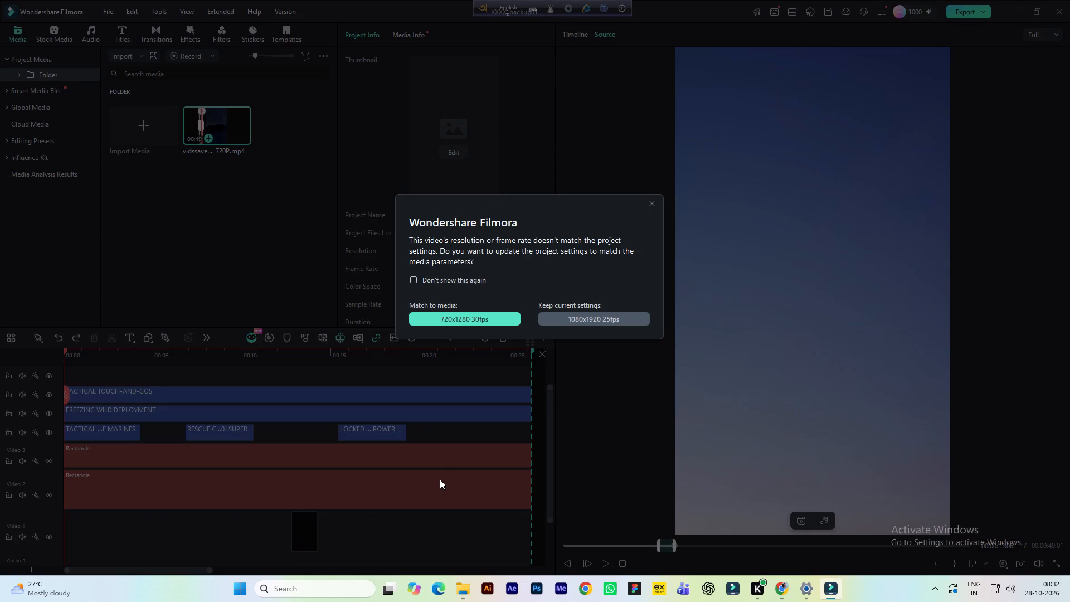
left_click(593, 324)
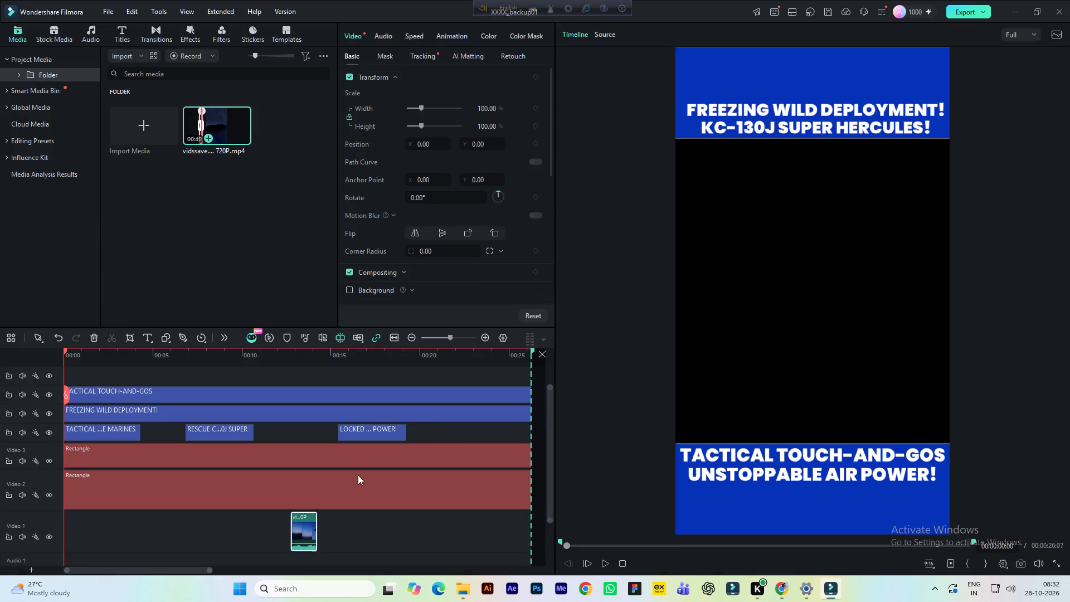
Move the Vectis take-off clip to the very start of the Video 1 track, save the project, and preview it.
left_click_drag(308, 528, 97, 531)
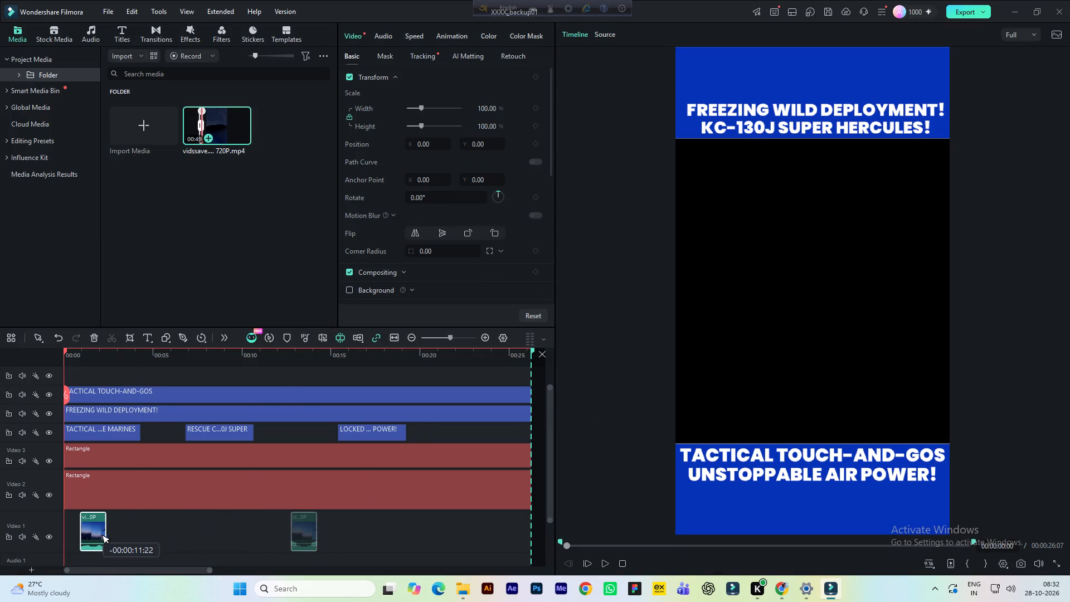
left_click_drag(97, 531, 78, 528)
left_click(76, 543)
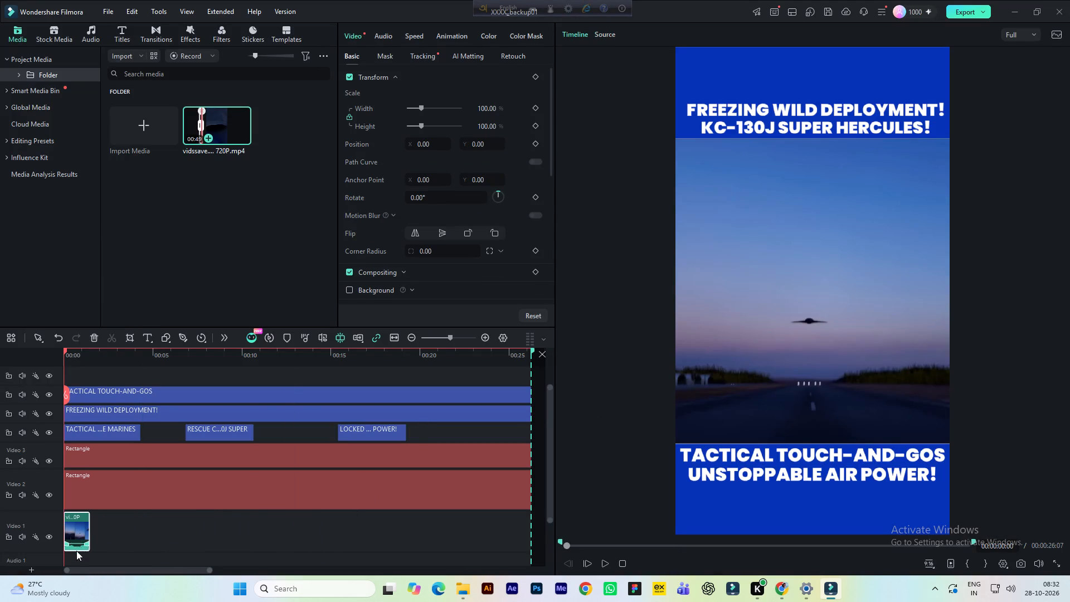
left_click(76, 554)
left_click_drag(75, 543, 75, 554)
key("ctrl+s")
key("space")
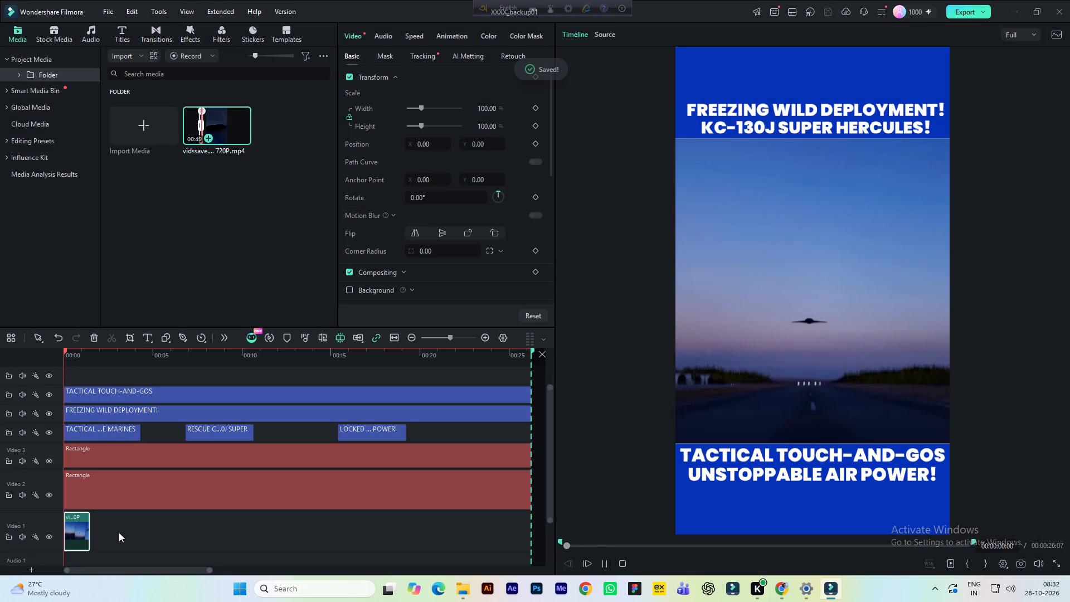
key("space")
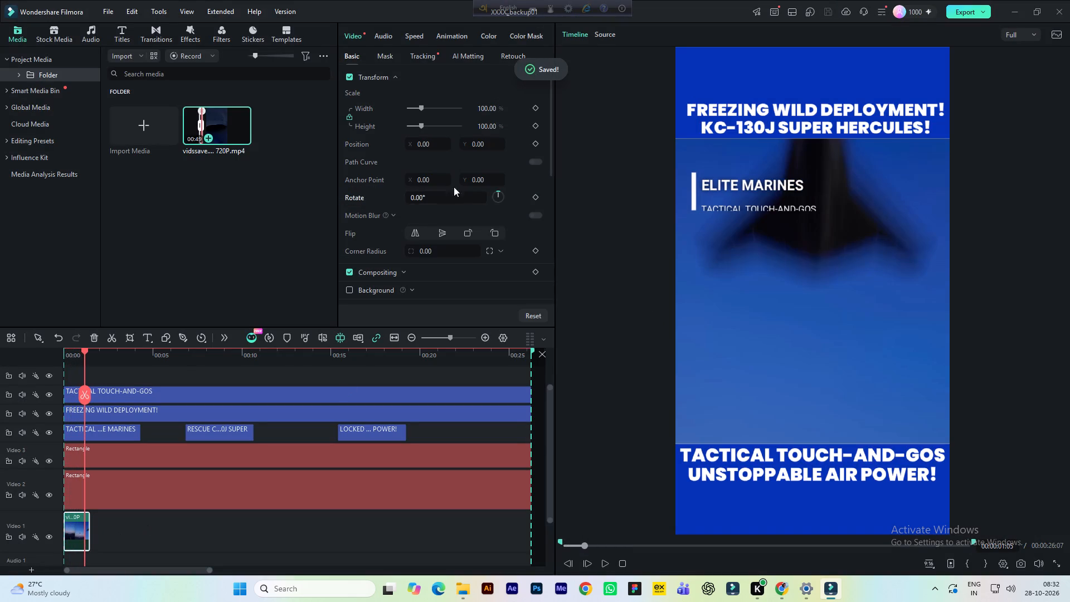
Mark an in point in the source video at about 13 s 10 frames, where the above-the-clouds shot begins.
left_click(606, 34)
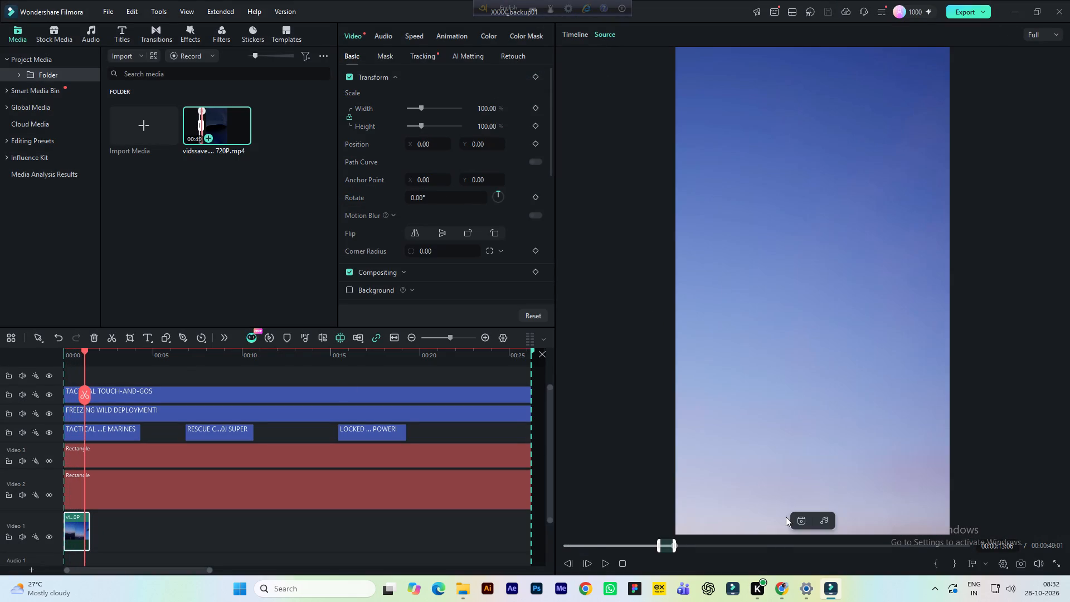
key("space")
key("space")
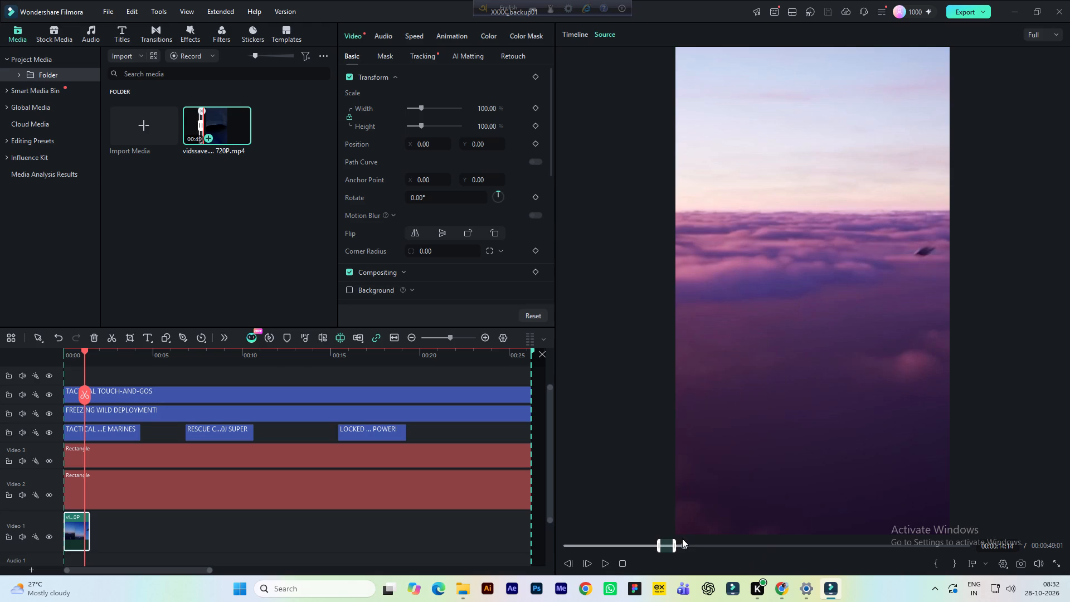
left_click_drag(684, 545, 676, 546)
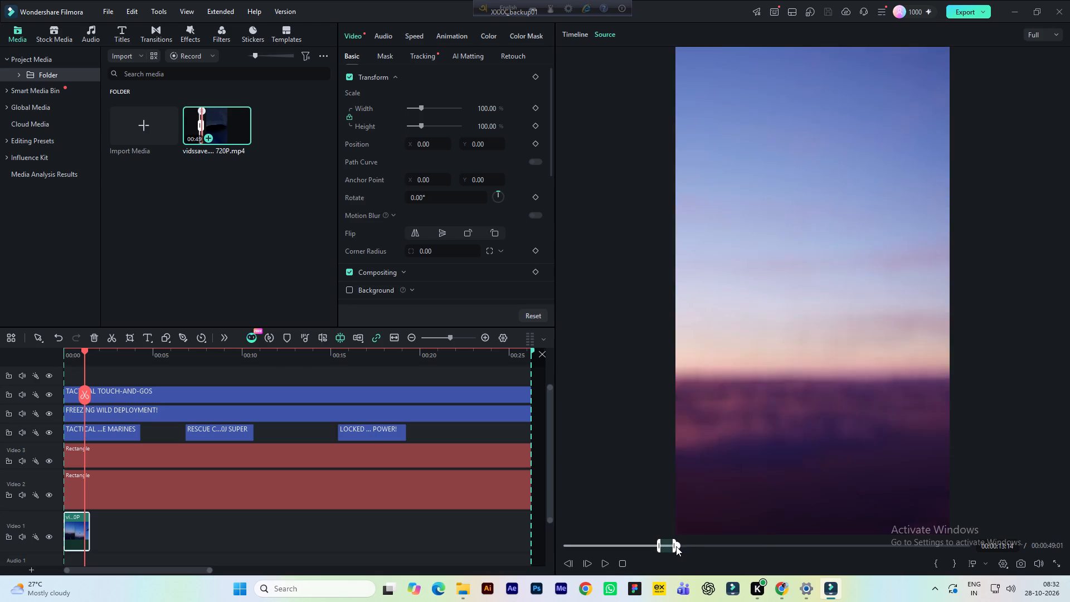
left_click_drag(676, 546, 675, 547)
left_click(929, 562)
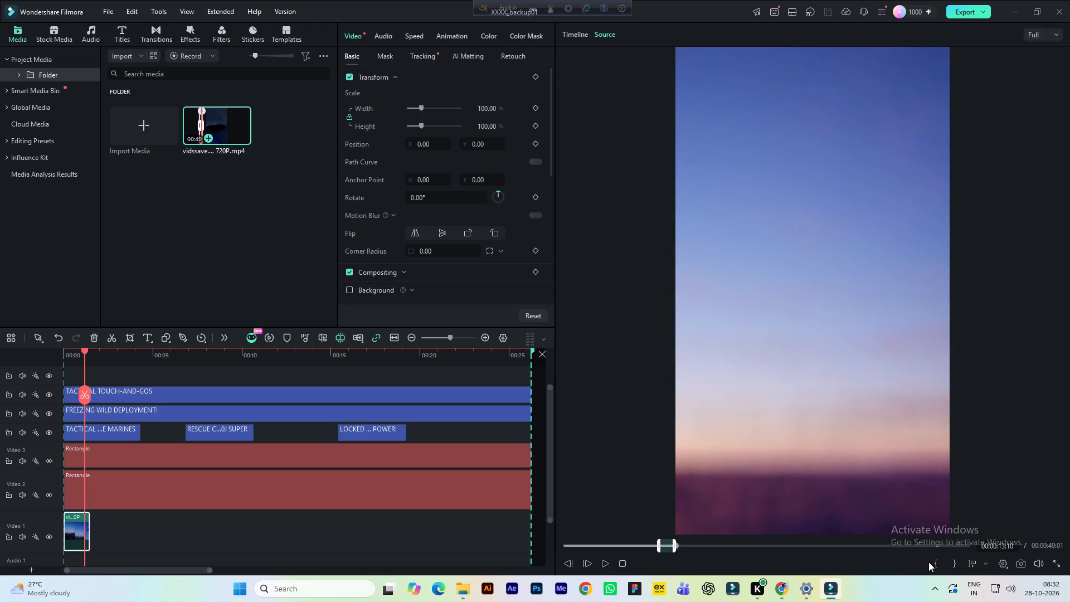
left_click(935, 564)
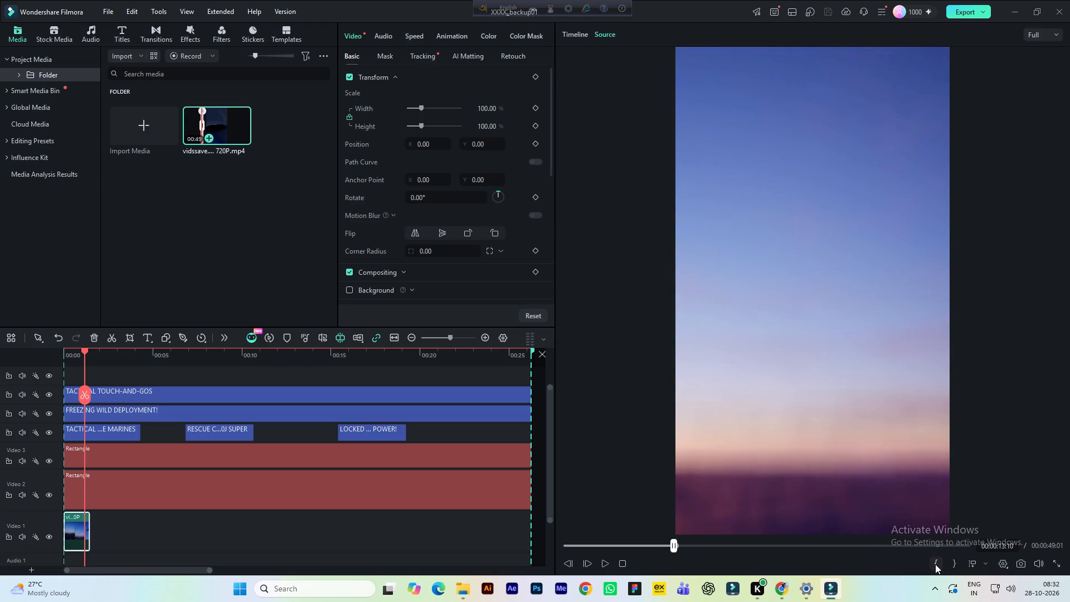
left_click(935, 564)
Find the end of the above-the-clouds shot, before the aircraft close-up, and mark the out point at about 14 s 25 frames.
key("space")
key("space")
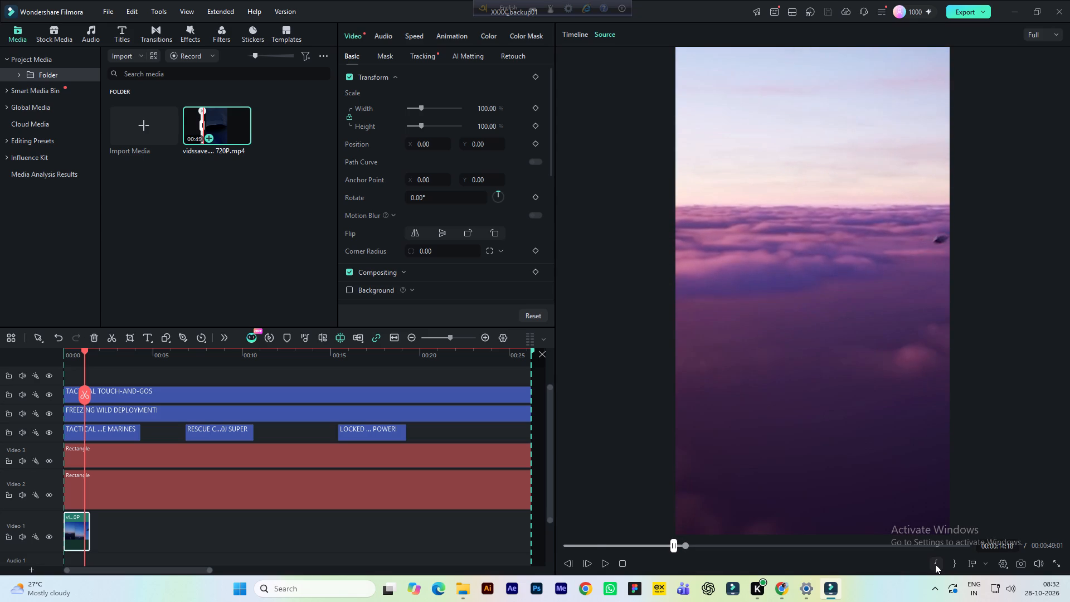
key("space")
key("space")
key("space")
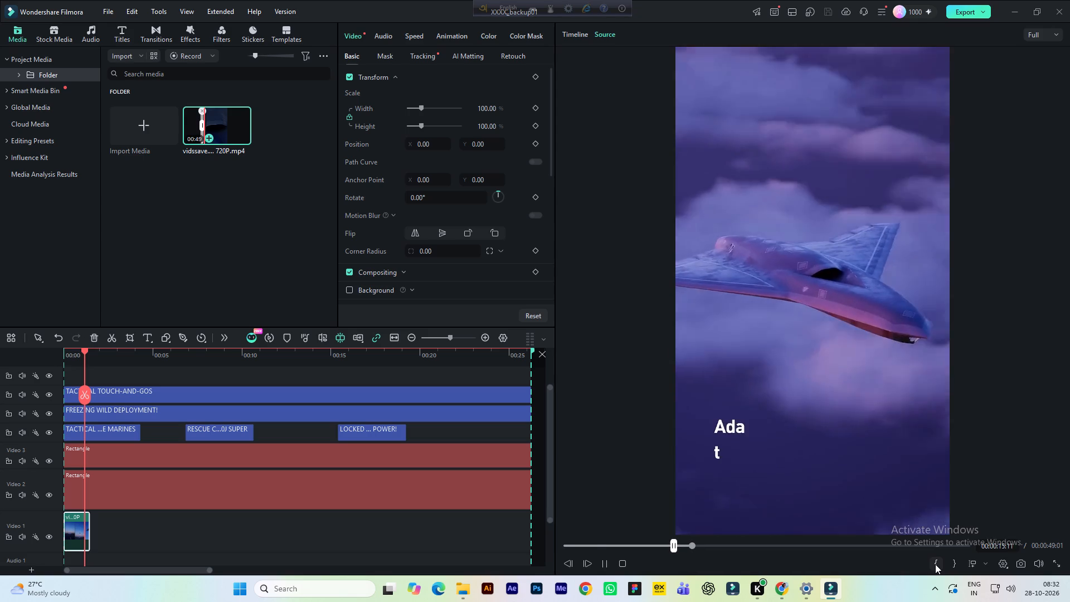
key("space")
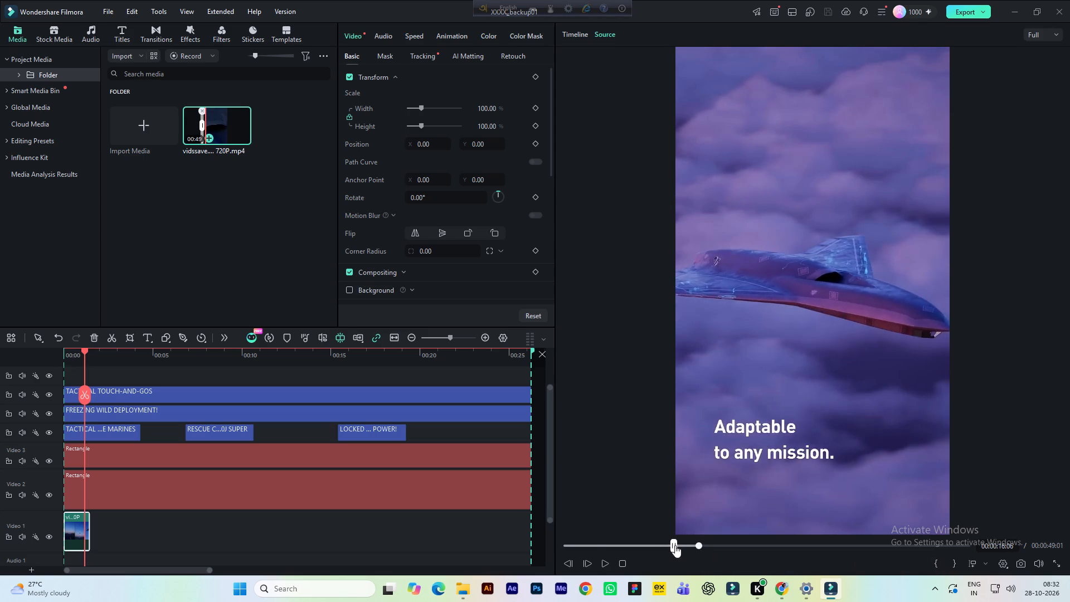
left_click(699, 547)
left_click(697, 547)
left_click(694, 547)
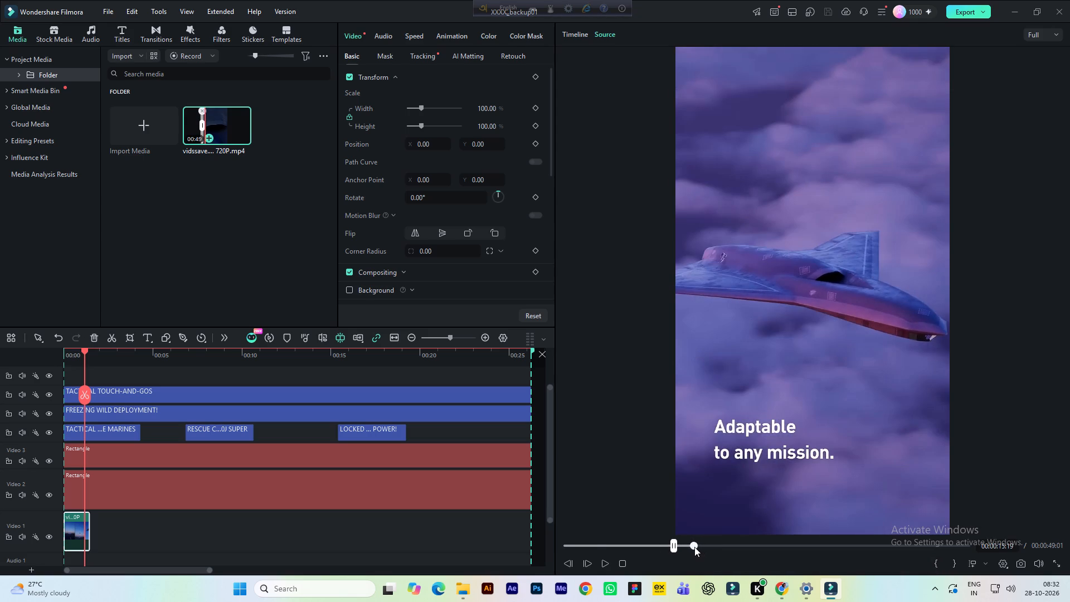
left_click(693, 547)
left_click(689, 547)
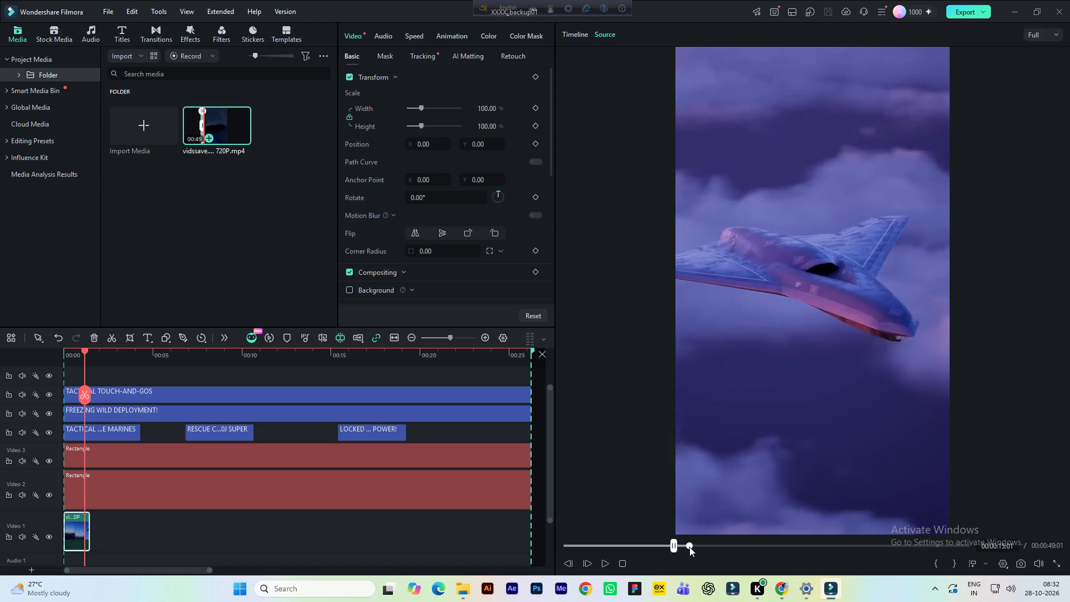
left_click(688, 546)
key("space")
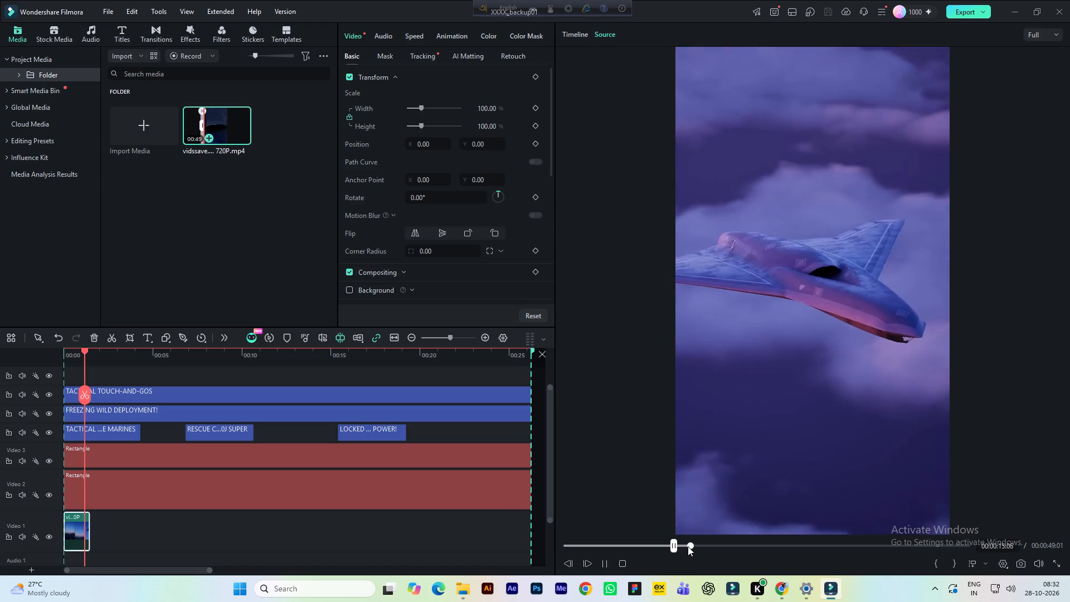
key("space")
left_click(688, 546)
key("space")
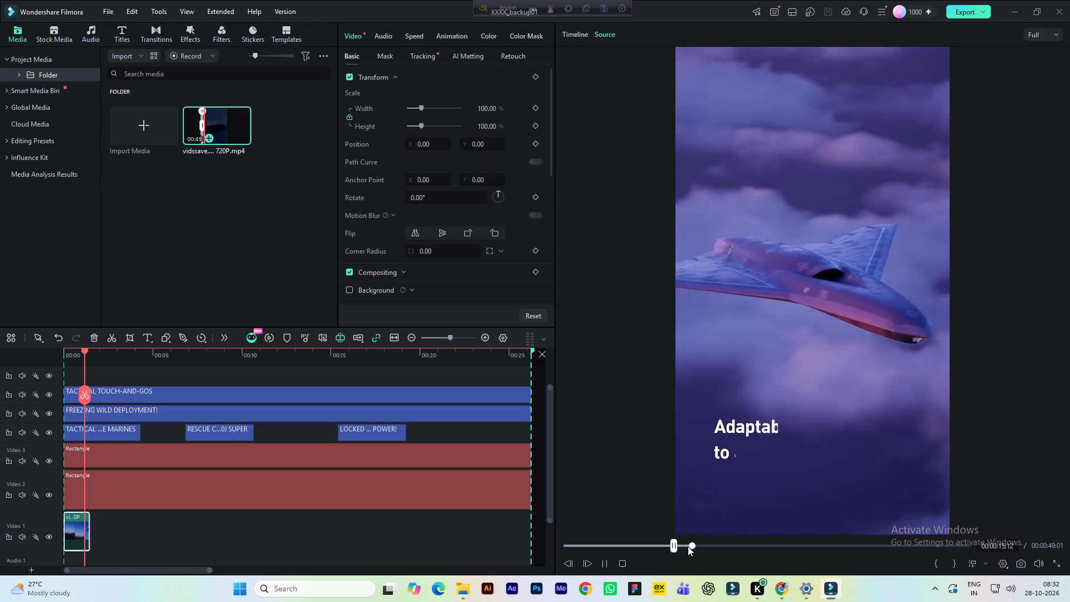
key("space")
left_click(688, 546)
key("space")
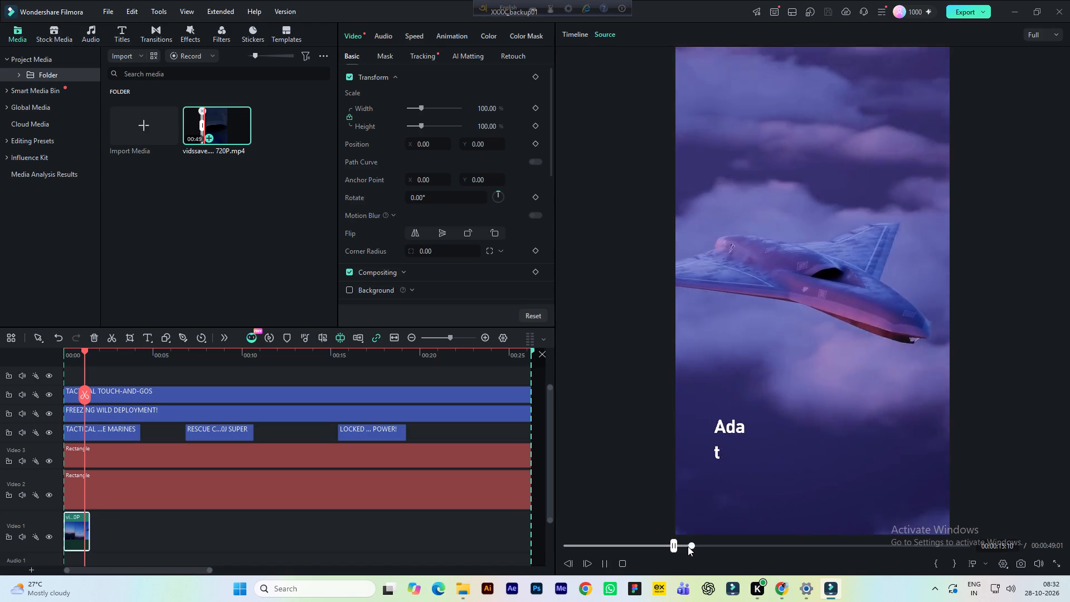
key("space")
left_click(685, 546)
key("space")
key("space")
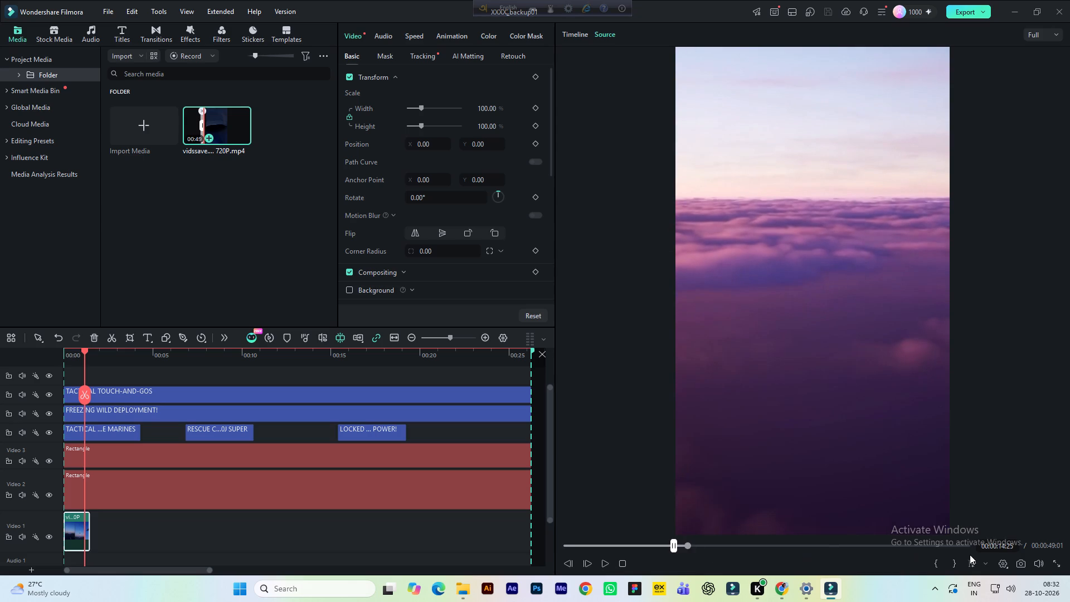
left_click(951, 563)
Place the marked above-the-clouds segment on the Video 1 track at about 17 s and save the project.
left_click_drag(839, 313, 354, 530)
left_click(633, 325)
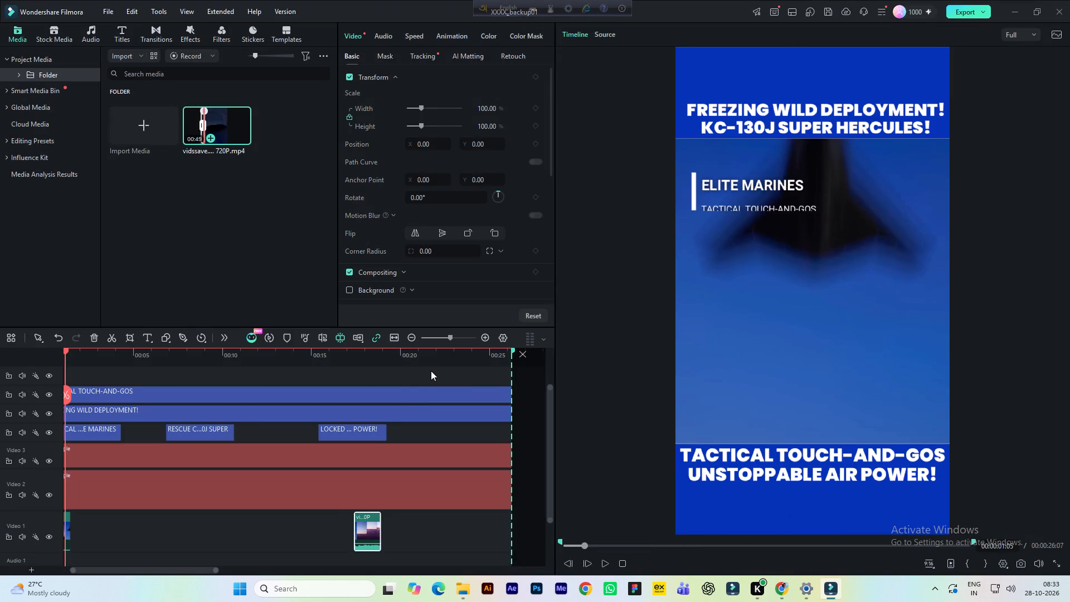
key("ctrl+s")
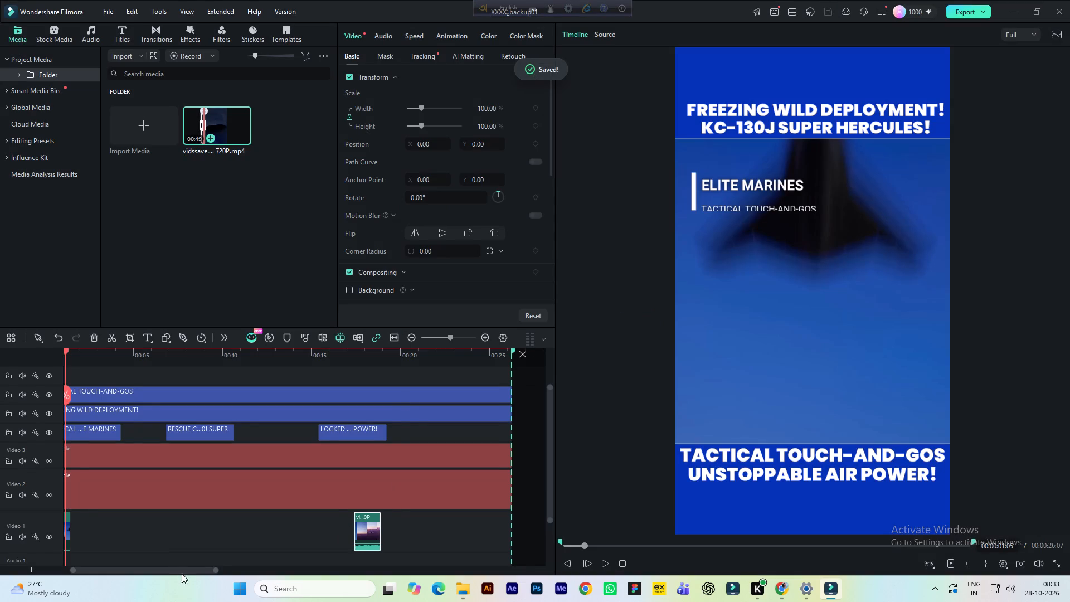
Move the above-the-clouds clip directly against the end of the take-off clip on Video 1, save the project, and preview the join.
left_click_drag(183, 572, 141, 577)
left_click_drag(392, 522, 156, 530)
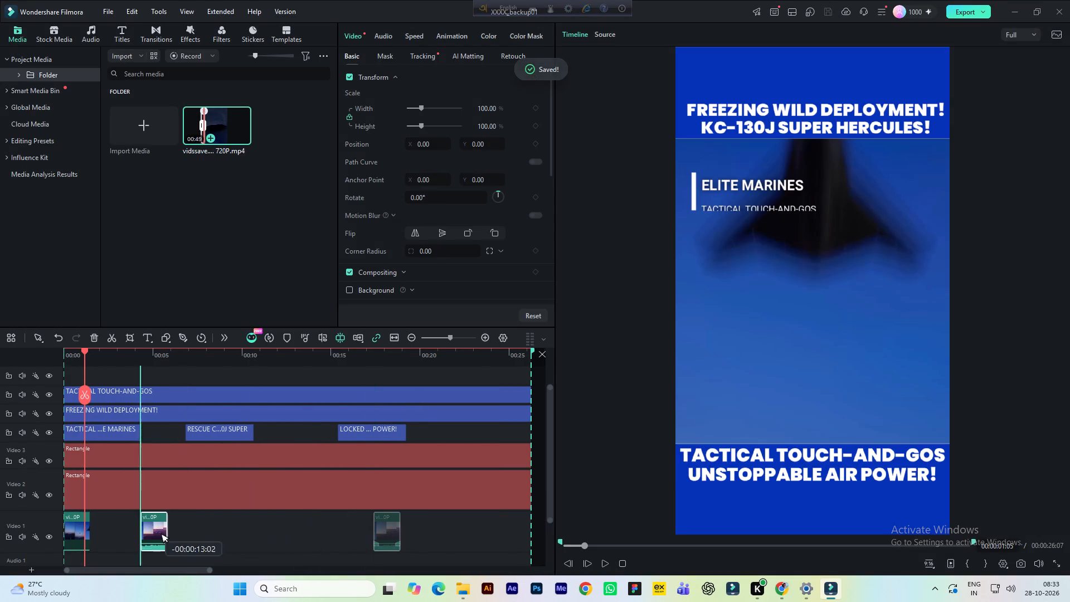
left_click_drag(156, 530, 109, 531)
key("space")
key("space")
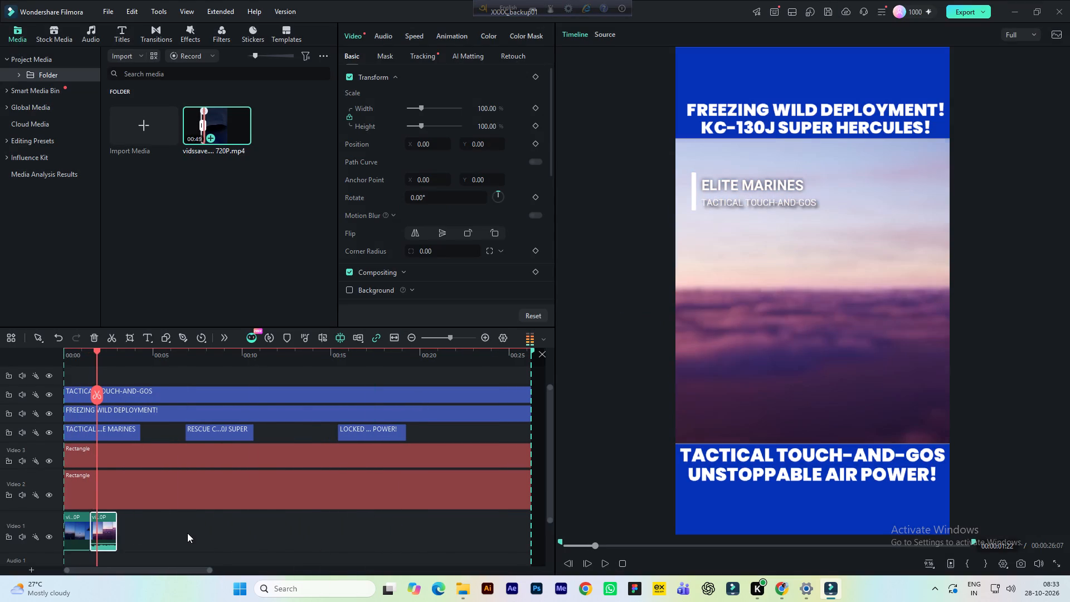
key("ctrl+s")
key("space")
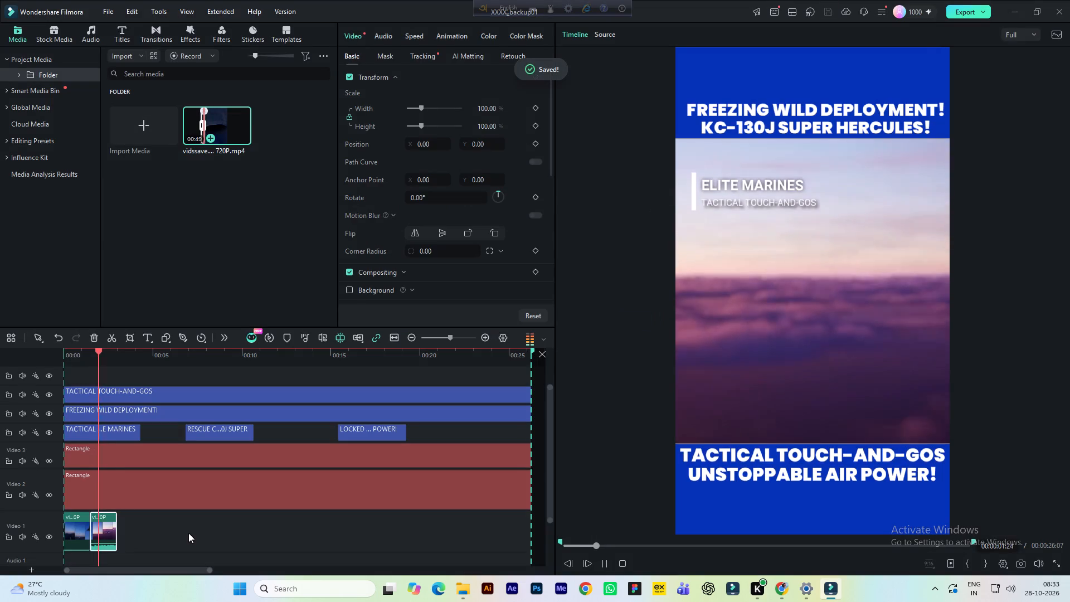
key("space")
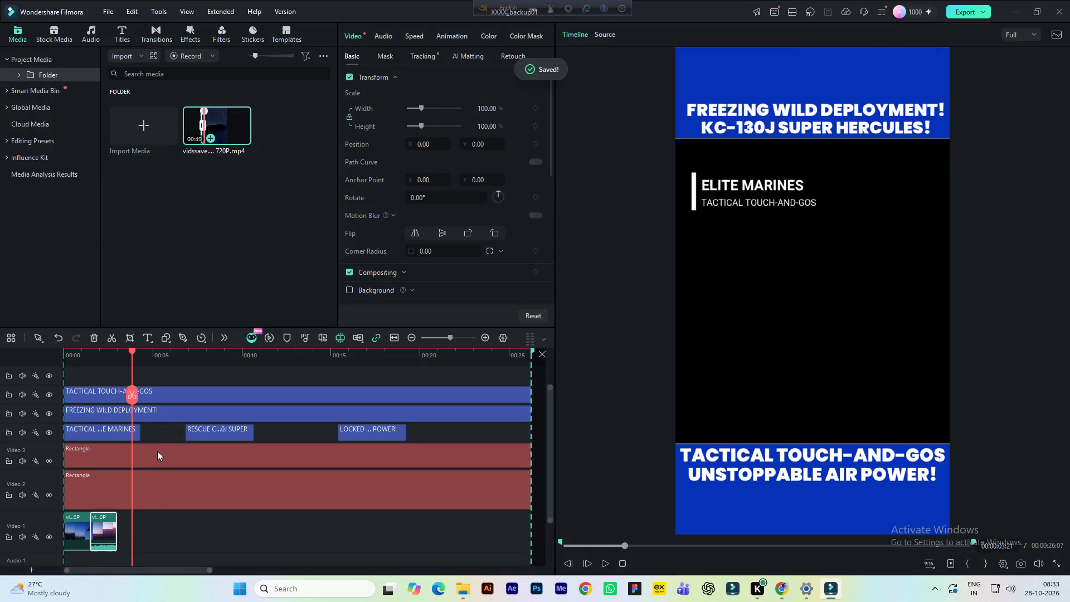
left_click(109, 357)
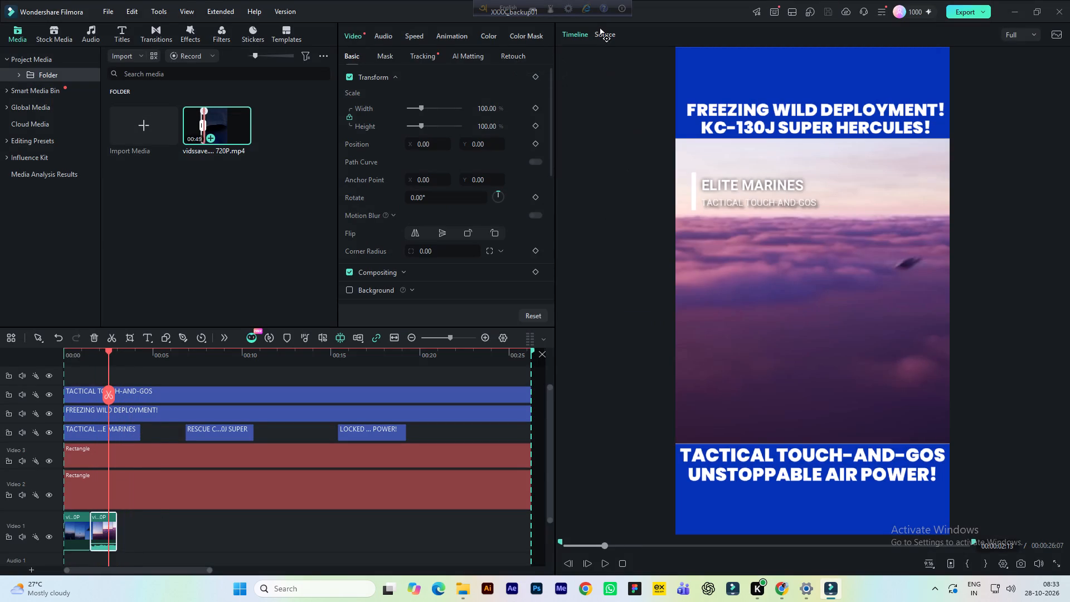
Play the source video onward to about 24 s, examining the aircraft cutaway and formation shots for usable footage.
left_click(601, 31)
key("space")
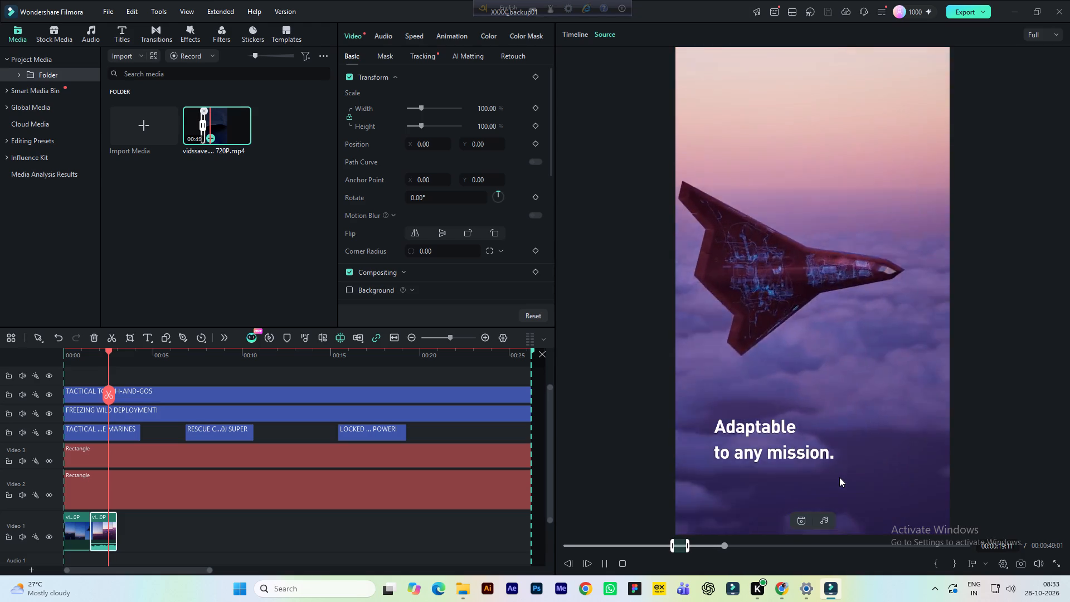
key("space")
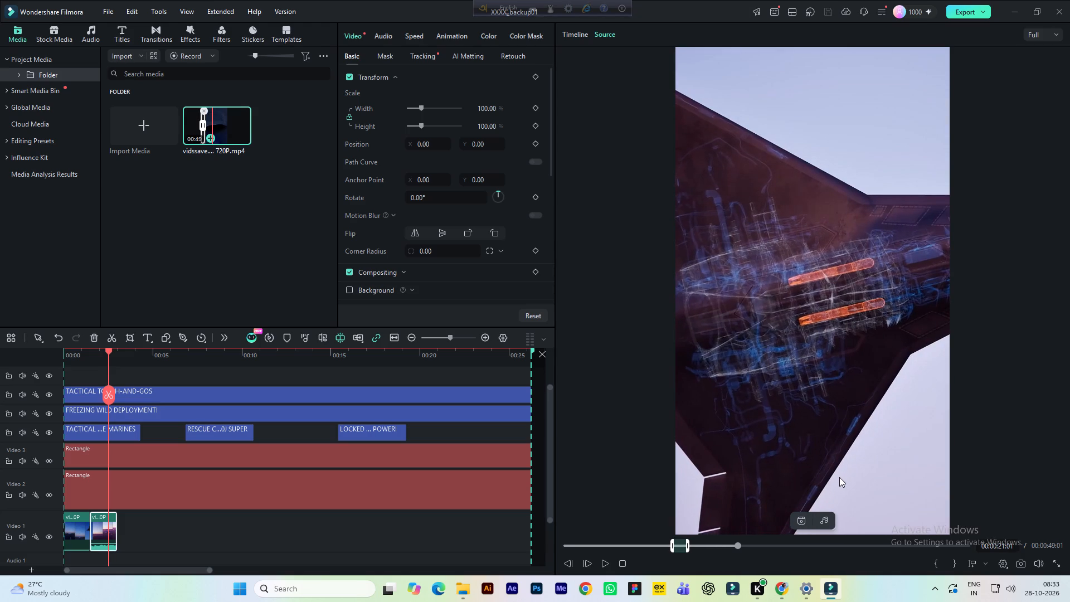
key("space")
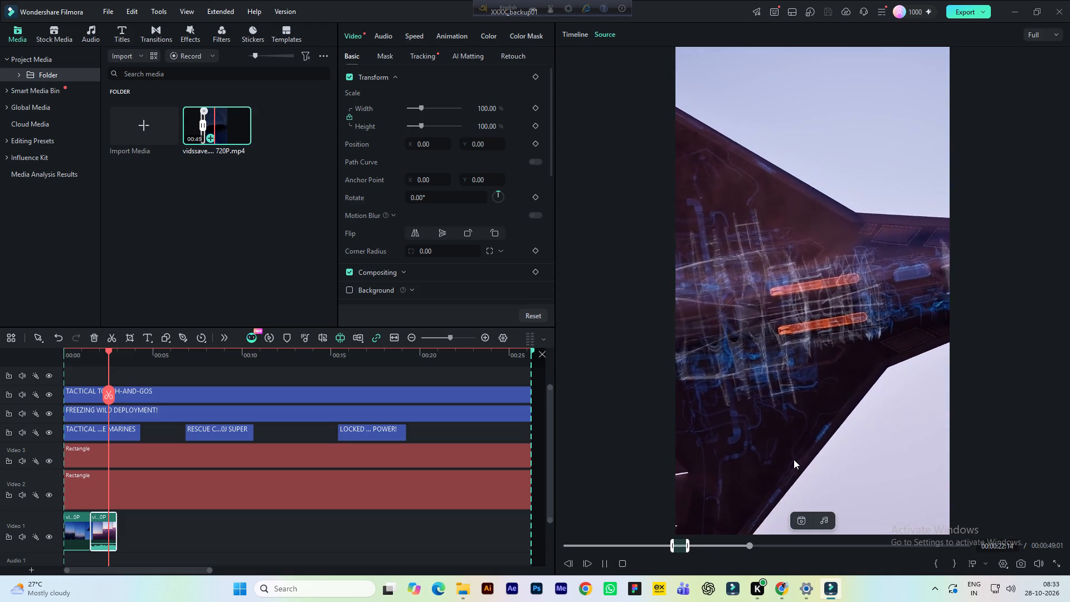
key("space")
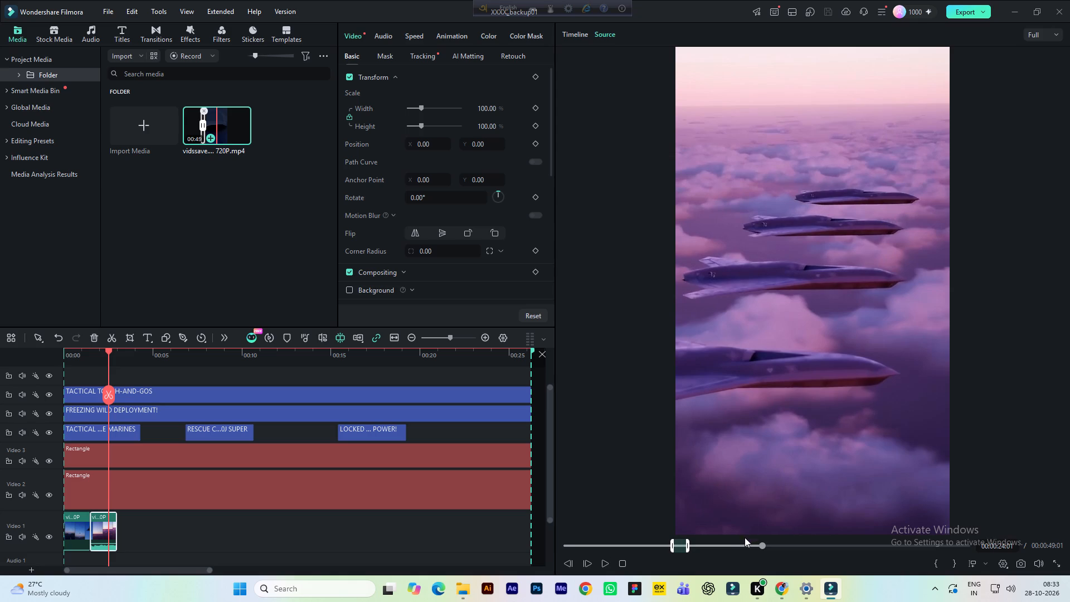
left_click(737, 545)
key("space")
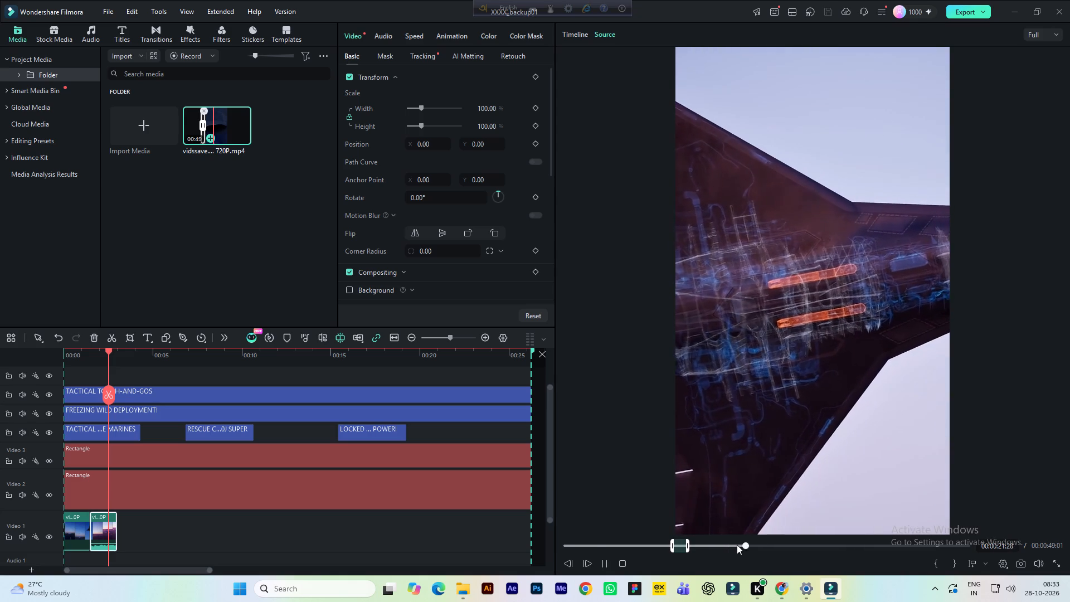
key("space")
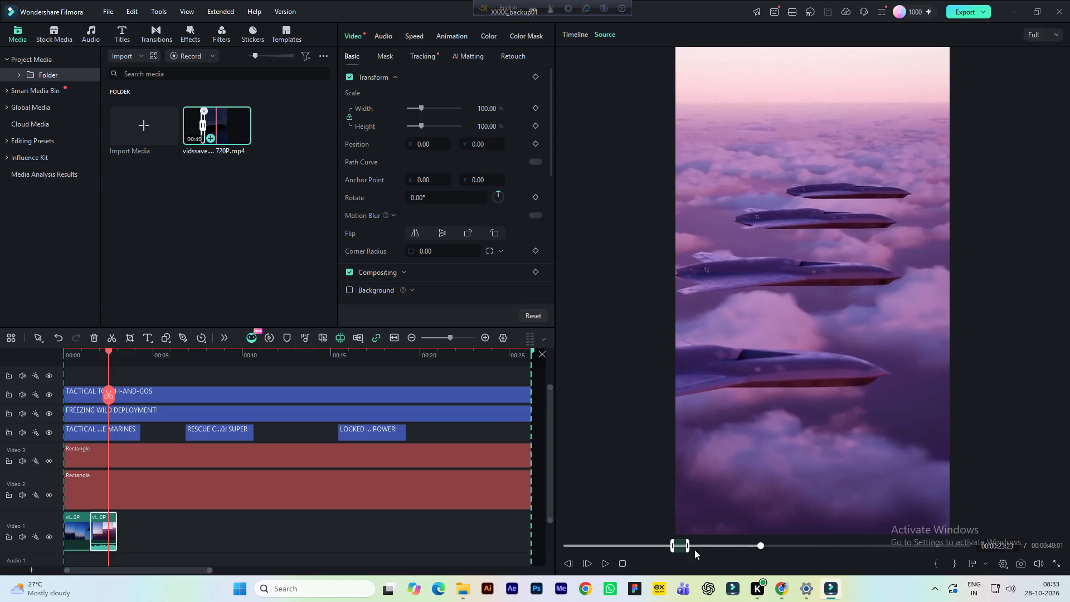
Find the start of the night airfield shot, after the Lockheed Martin Vectis title shot, and mark the in point at about 2 s 25 frames.
left_click(581, 548)
key("space")
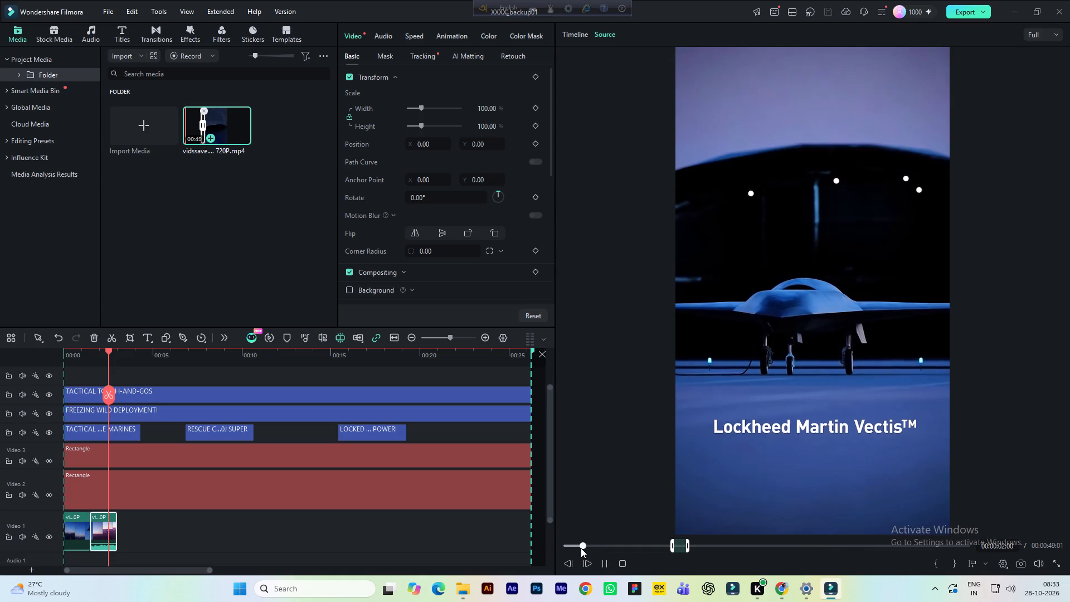
key("space")
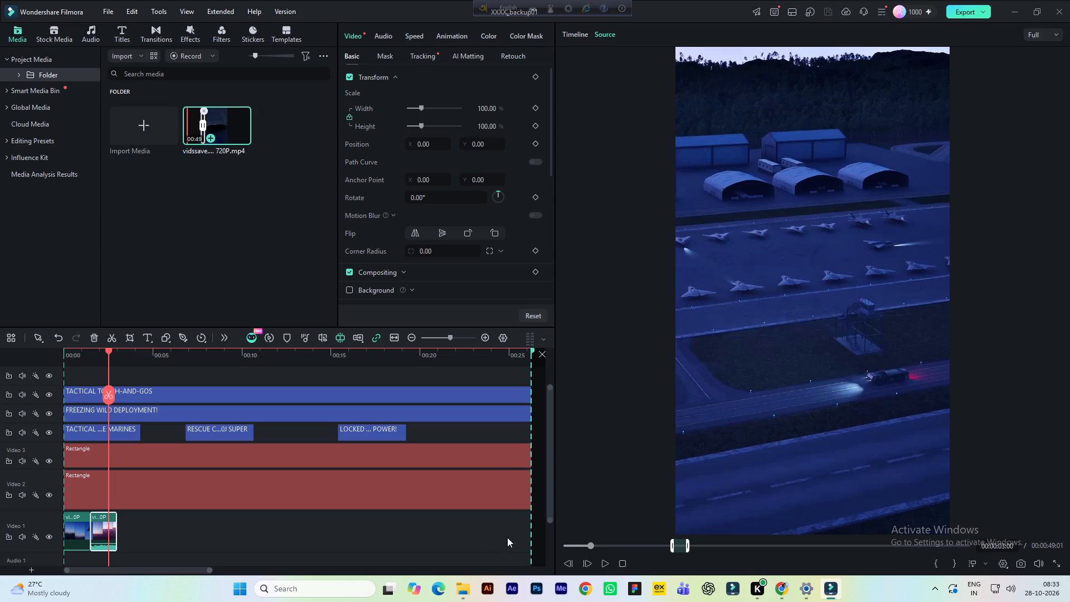
triple_click(568, 565)
double_click(568, 565)
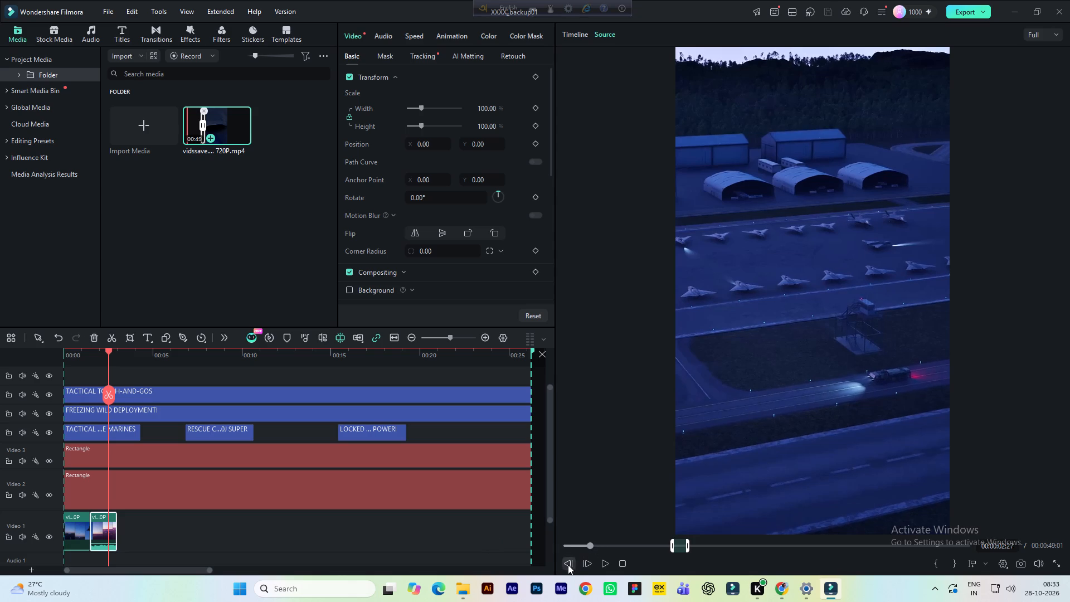
left_click(607, 546)
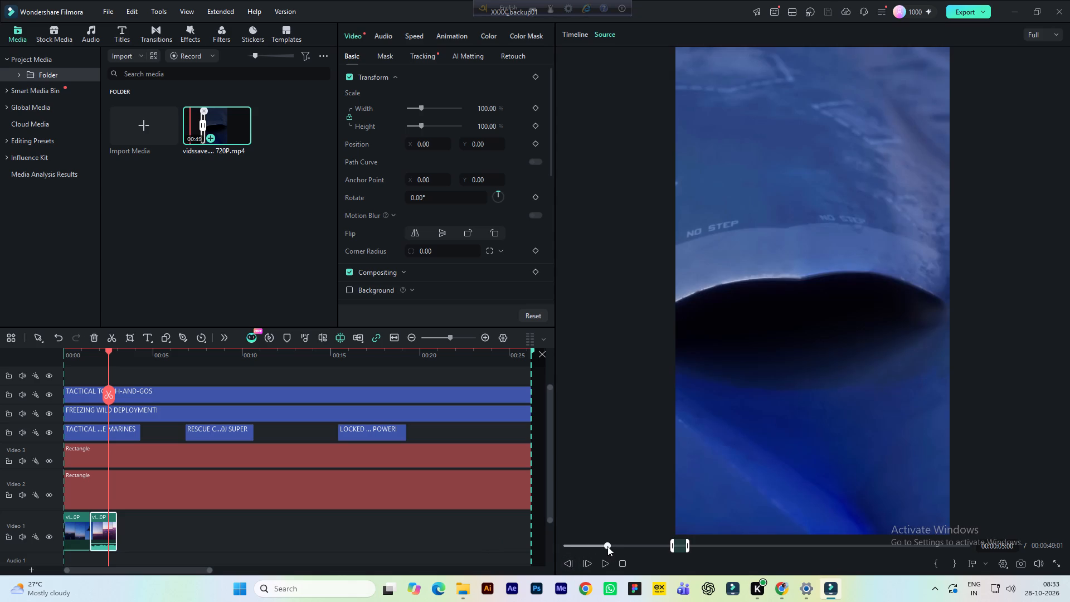
left_click(586, 545)
left_click(582, 545)
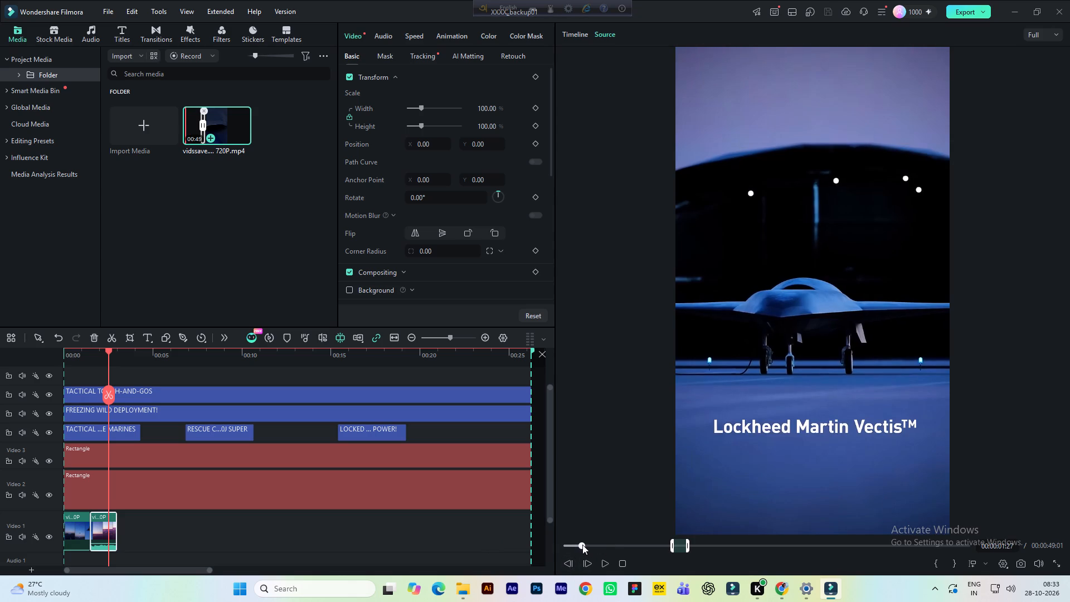
left_click_drag(574, 546, 555, 544)
key("space")
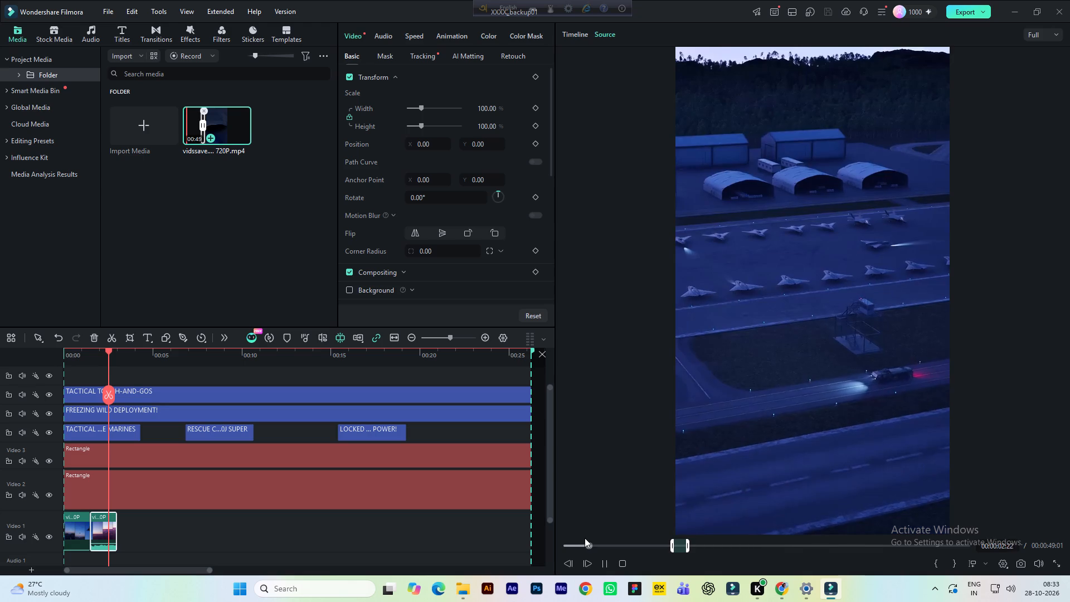
key("space")
left_click(587, 545)
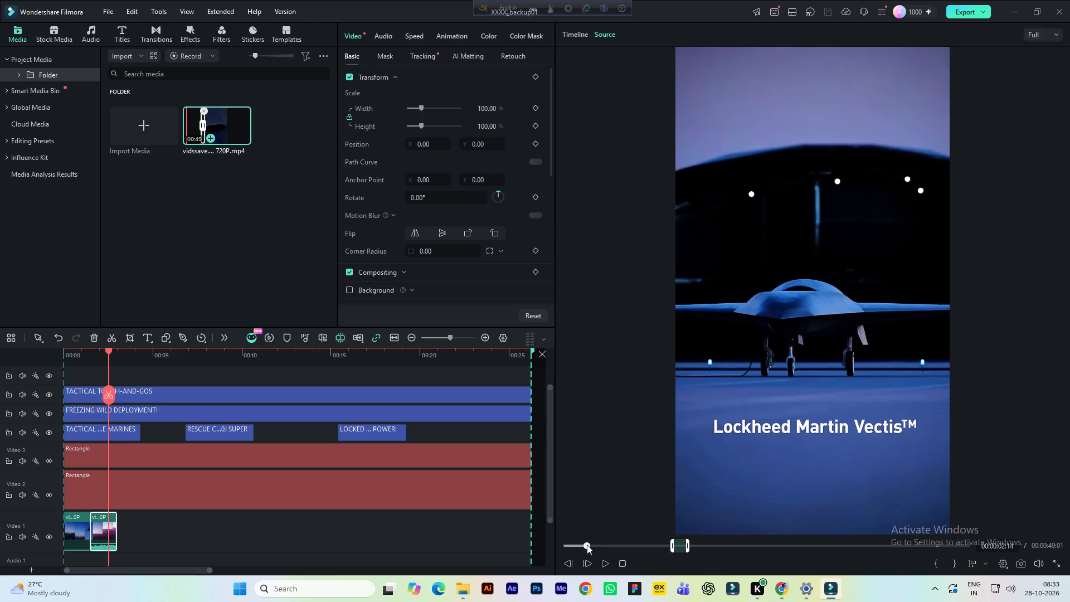
key("space")
key("space")
left_click(933, 560)
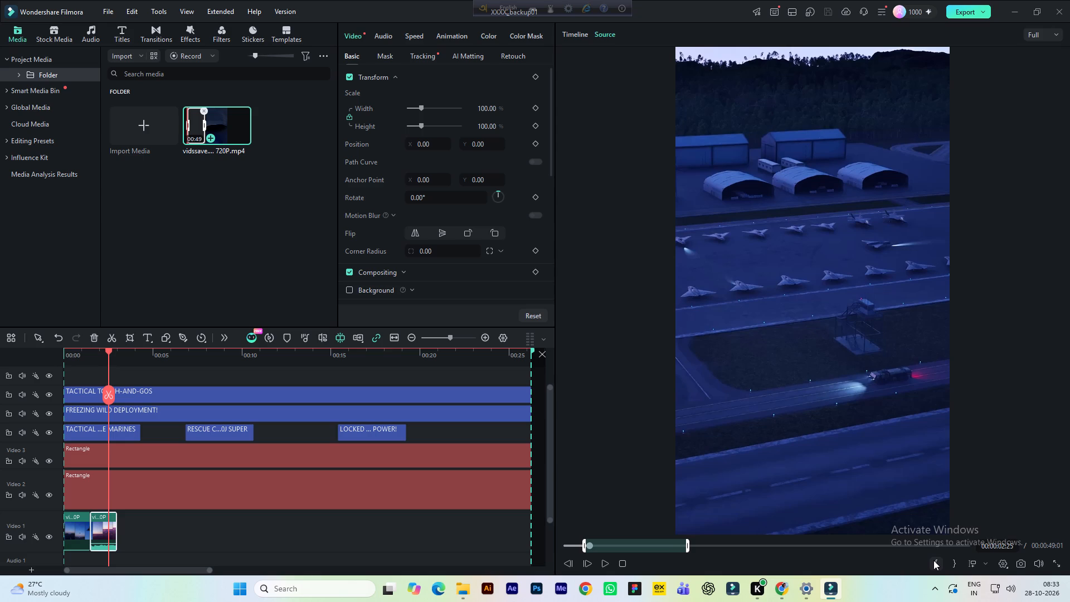
Play the source video from the in point to the take-off shot at about 12 s, examining the airfield and aircraft close-up shots.
key("space")
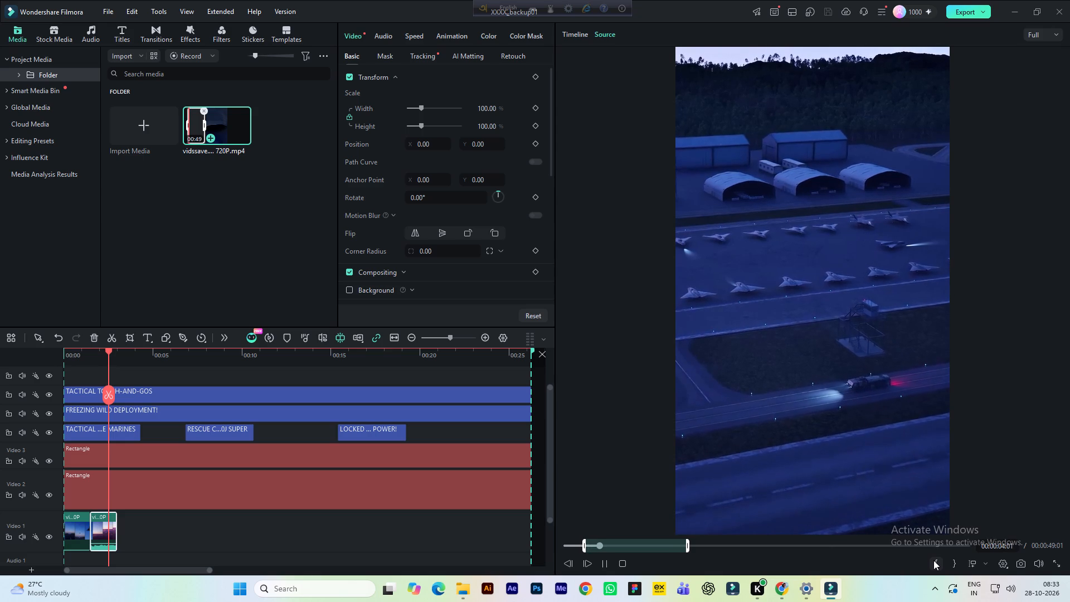
key("space")
key("space")
key("space")
key("space")
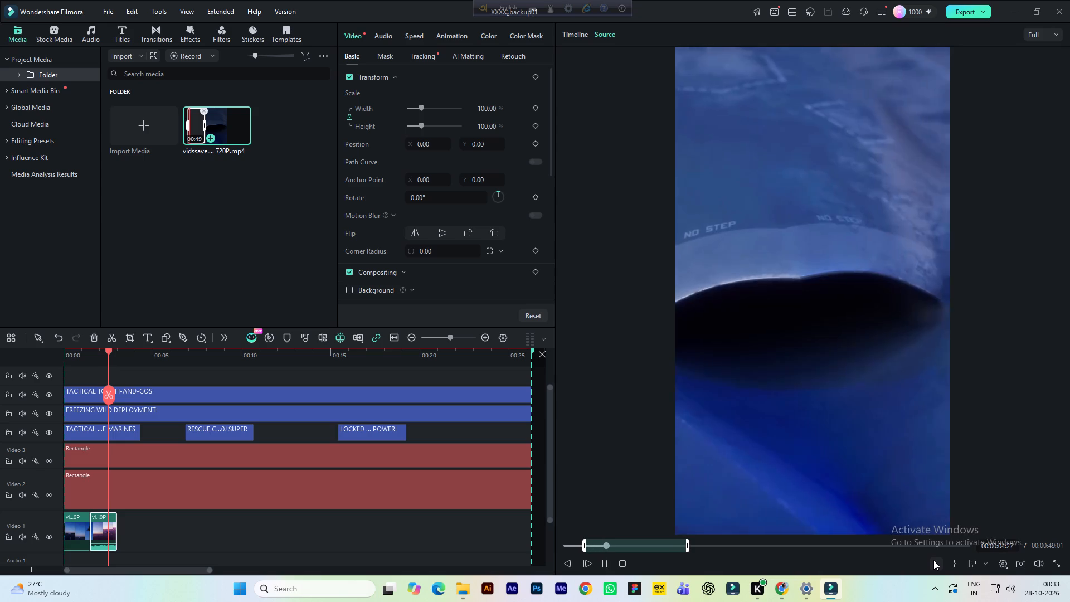
key("space")
key("space")
key("space")
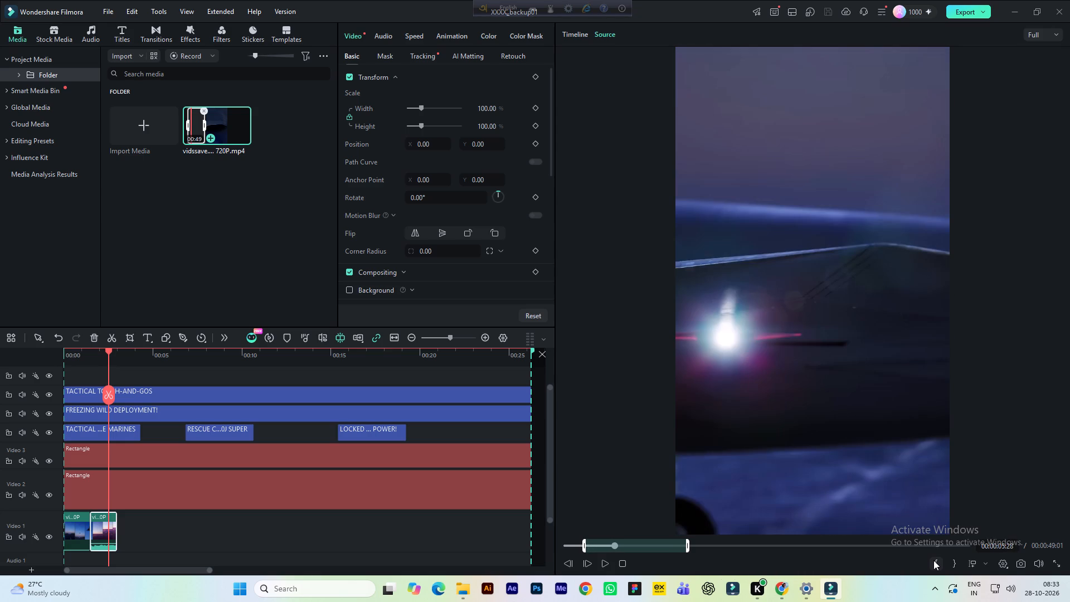
key("space")
key("space")
key("space")
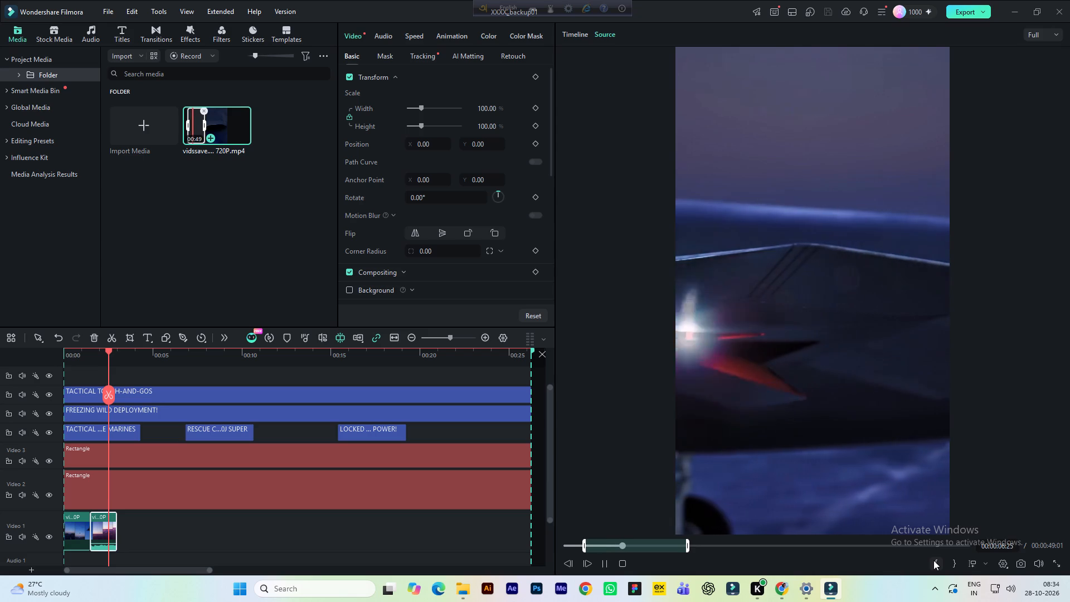
key("space")
key("space")
key("space")
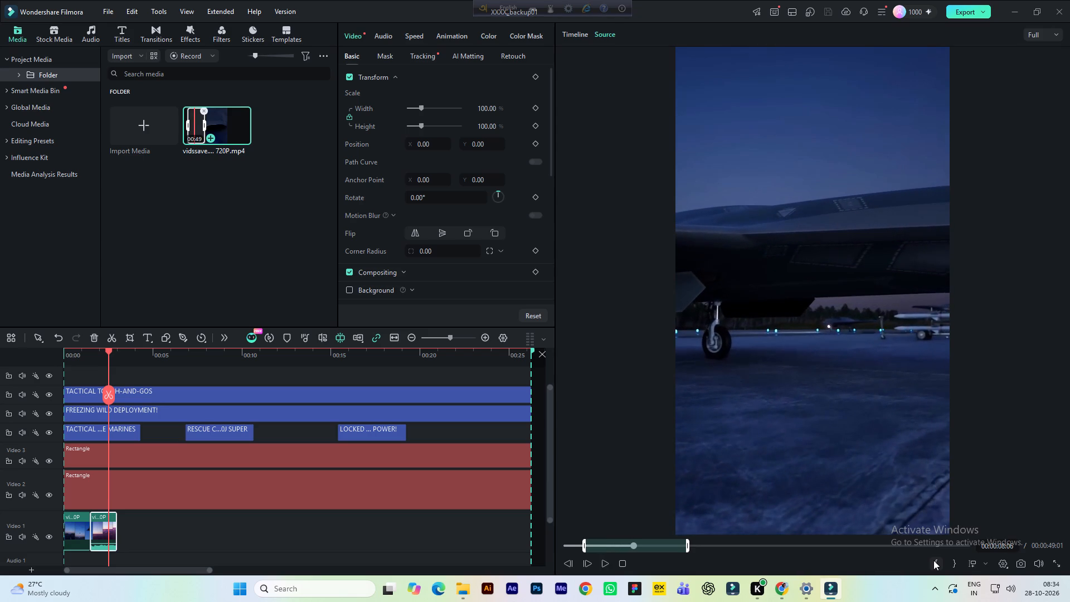
key("space")
key("space")
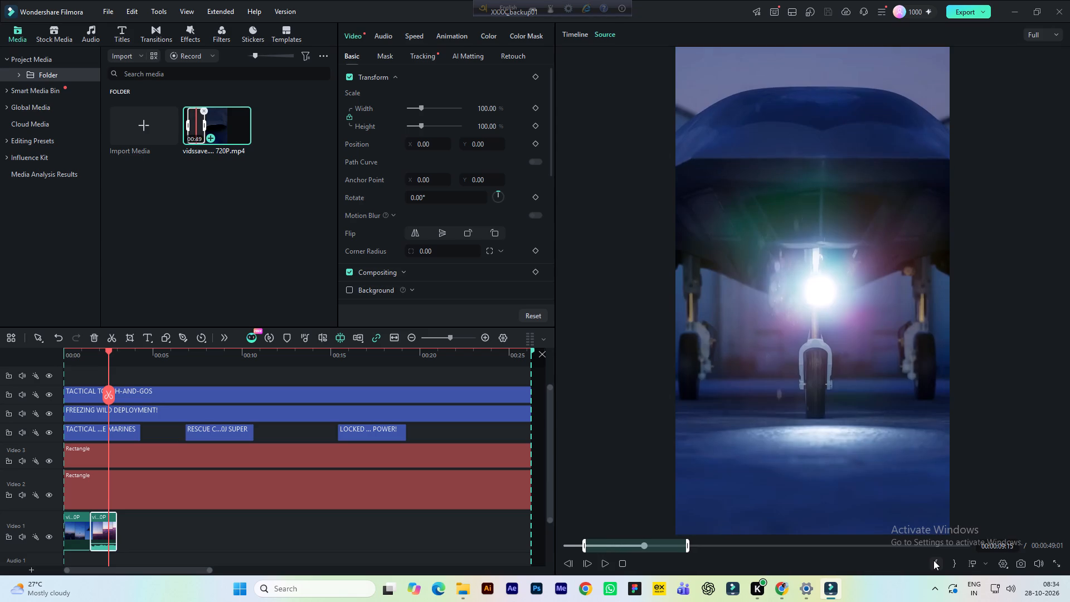
key("space")
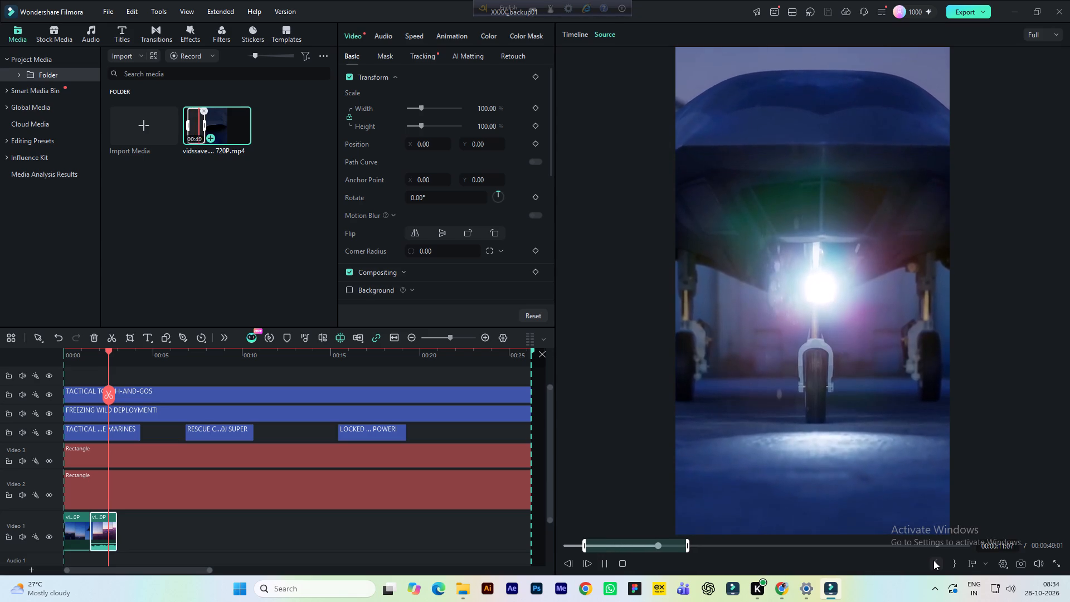
key("space")
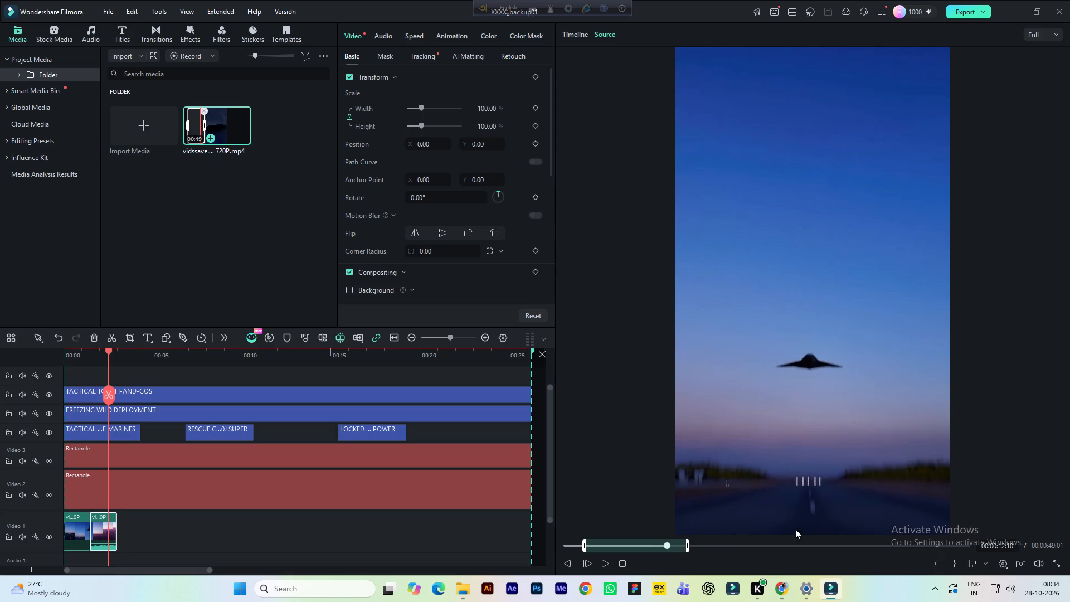
Find the end of the nose-gear light shot, before the take-off shot, and mark the out point at about 11 s 12 frames.
left_click(658, 546)
key("space")
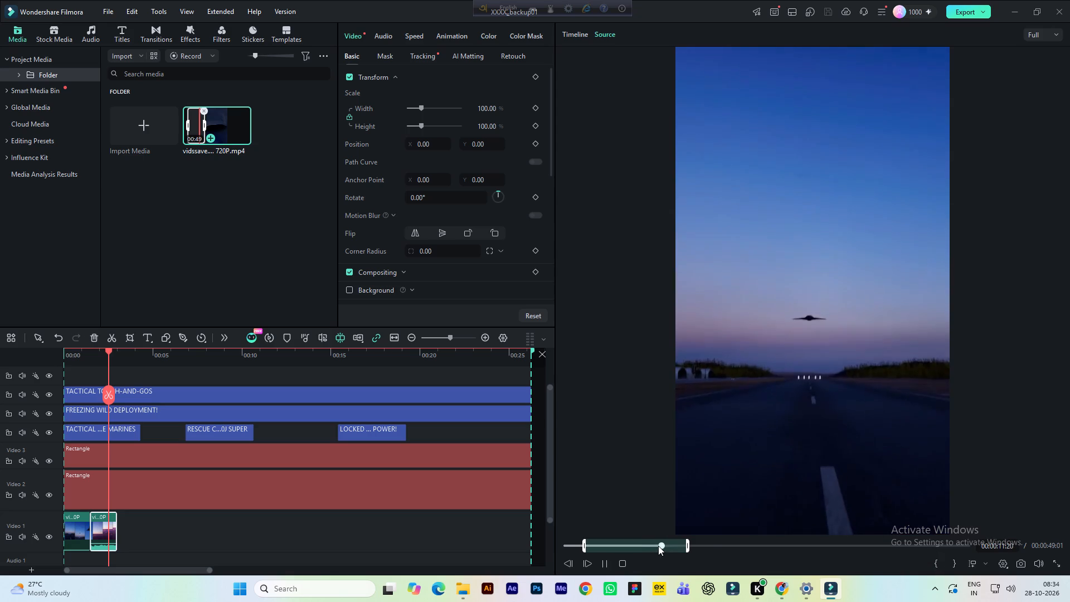
key("space")
left_click(658, 546)
key("space")
key("space")
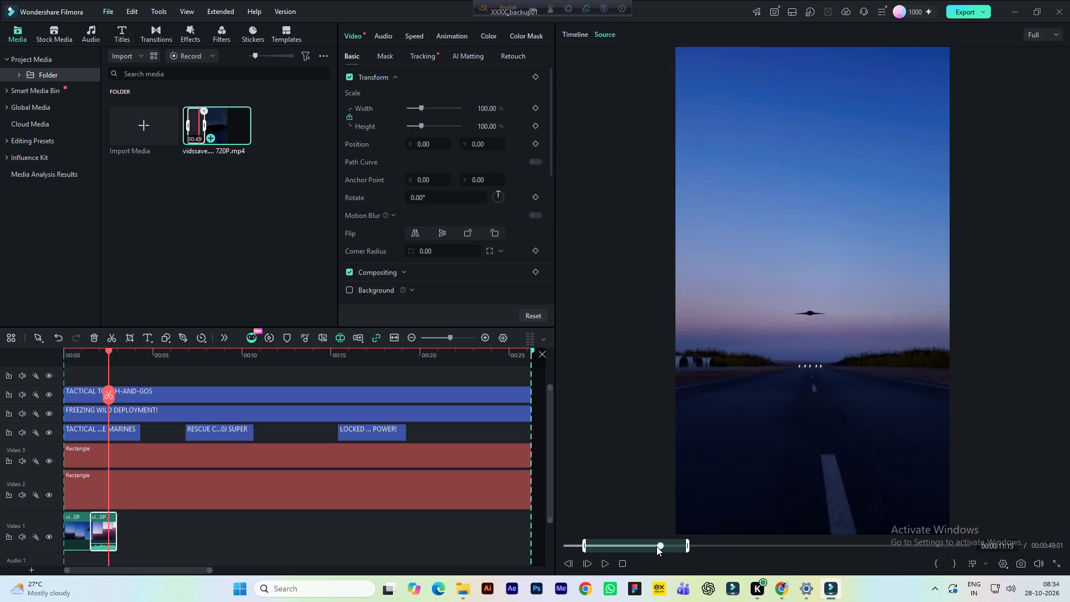
triple_click(566, 564)
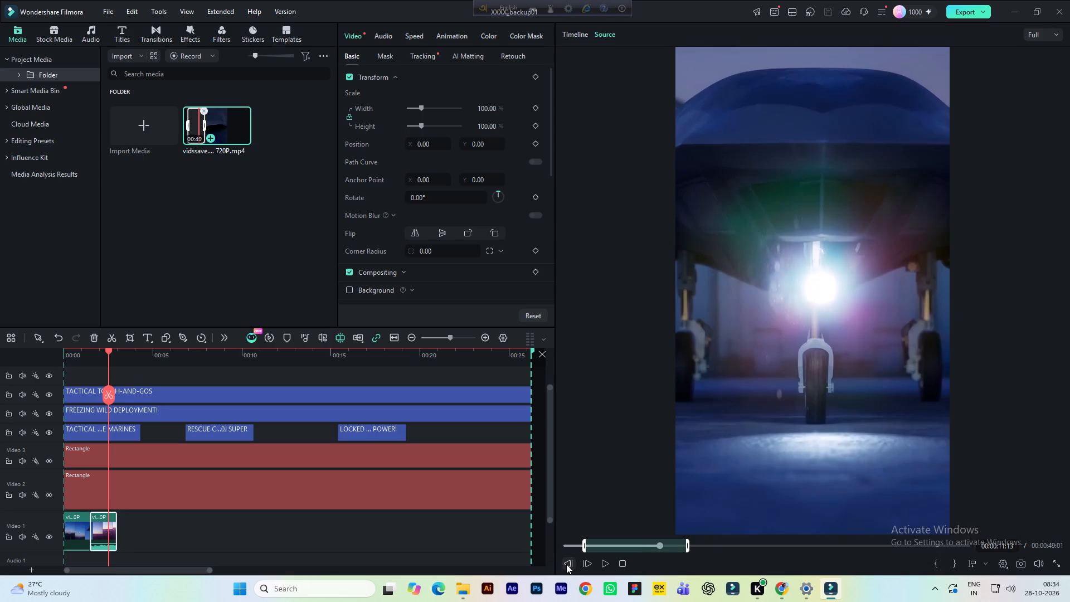
left_click(957, 562)
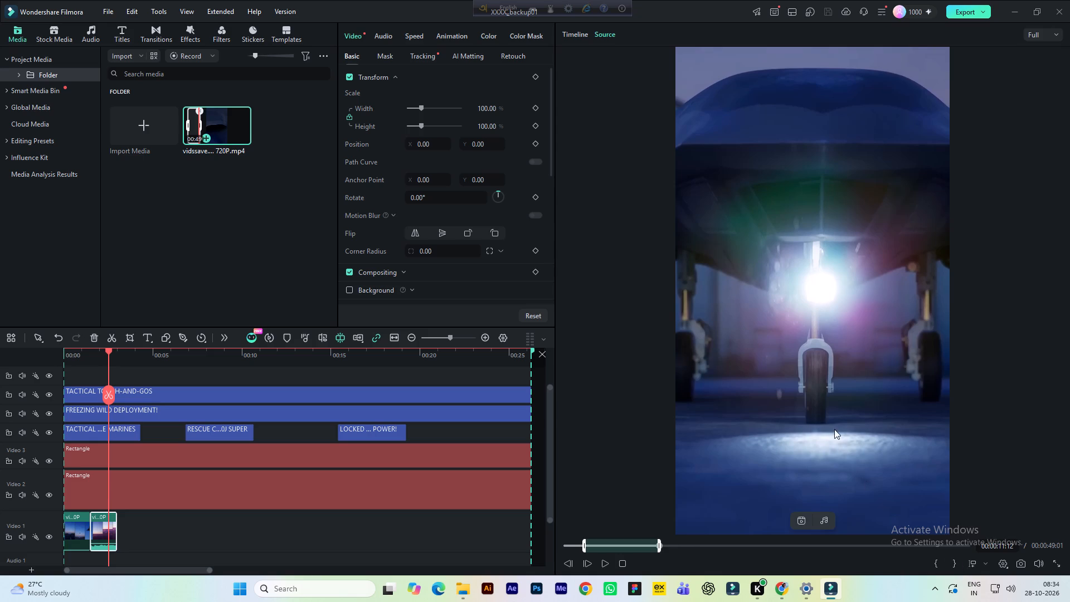
Place the marked airfield segment on Video 1, save the project, and move the clip directly against the end of the above-the-clouds clip.
left_click_drag(826, 392, 296, 533)
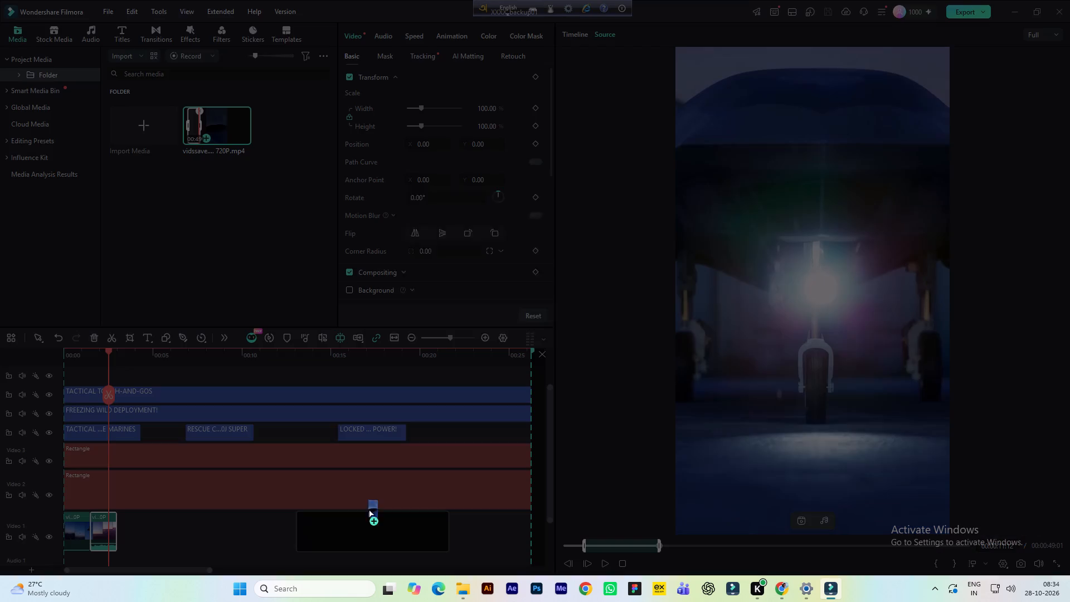
left_click(630, 318)
key("ctrl+s")
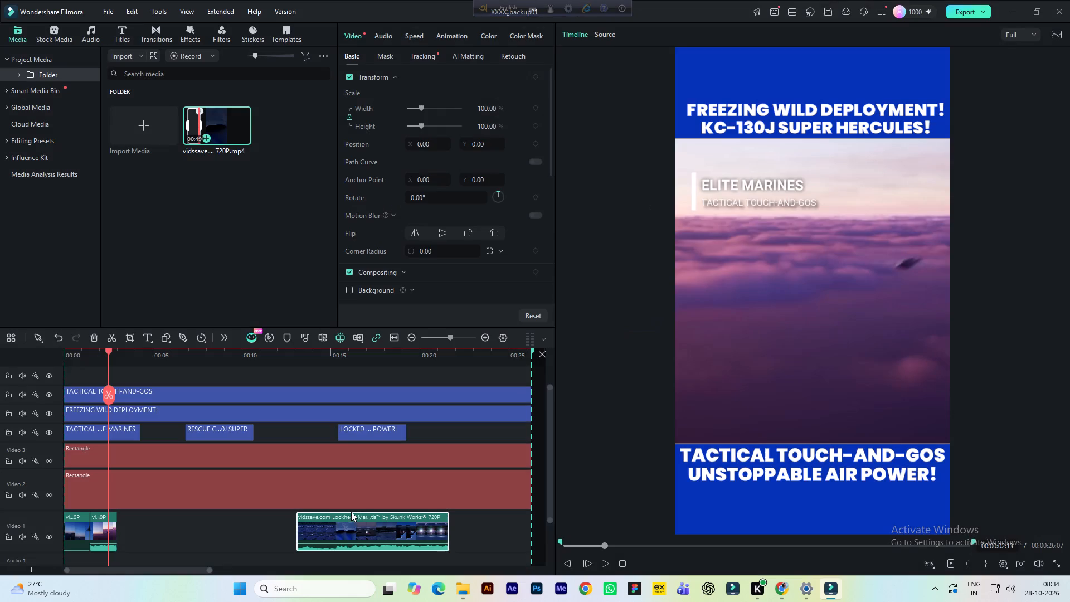
left_click_drag(355, 531, 180, 537)
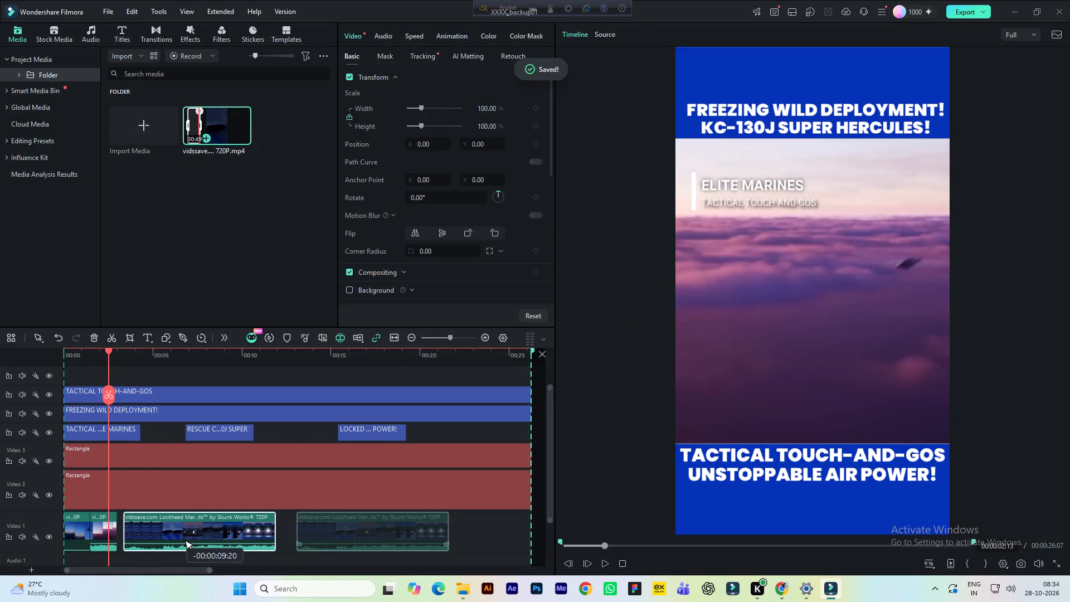
left_click_drag(180, 537, 177, 537)
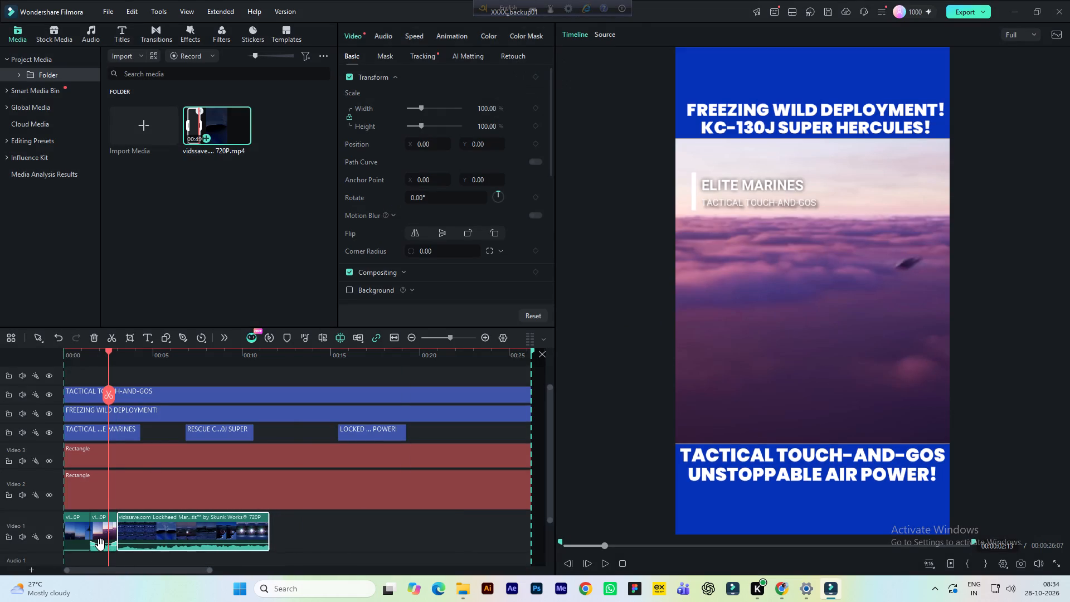
Turn the audio level of the above-the-clouds and airfield clips all the way down, save the project, and preview the join to about 5 s.
left_click_drag(100, 545, 99, 554)
left_click(160, 539)
left_click_drag(163, 544, 159, 556)
key("ctrl+s")
key("space")
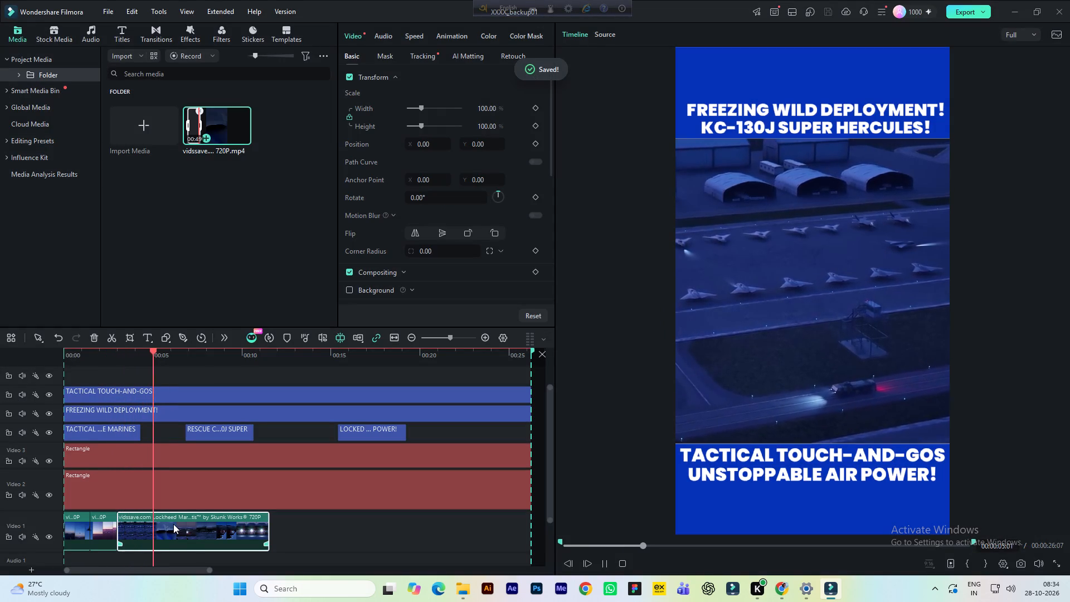
key("space")
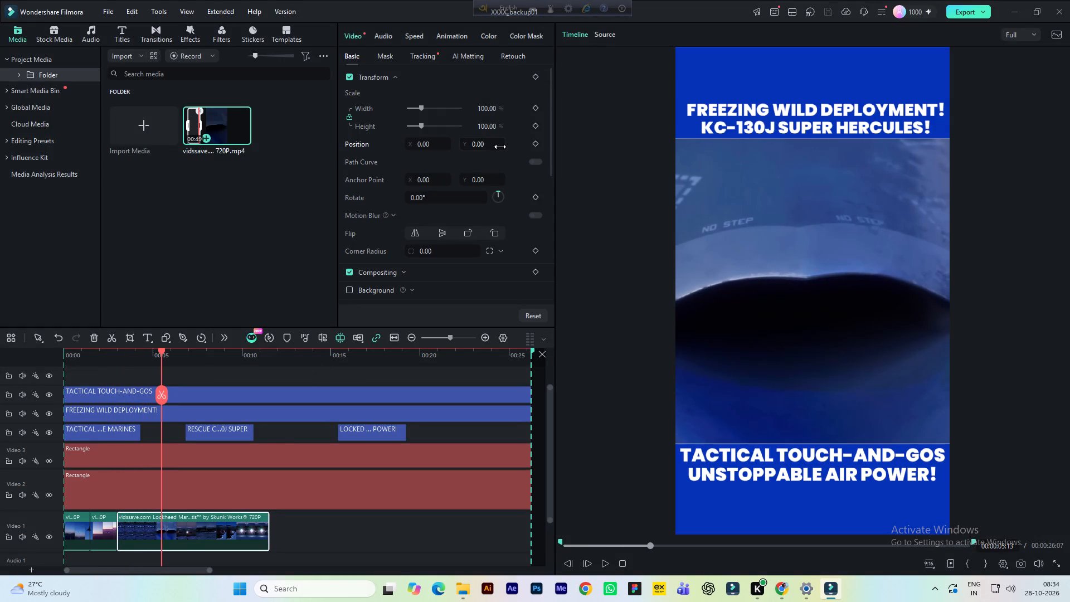
key("ctrl+s")
Play the source video onward to about 18 s, examining the shots after the marked airfield segment.
left_click(607, 33)
key("space")
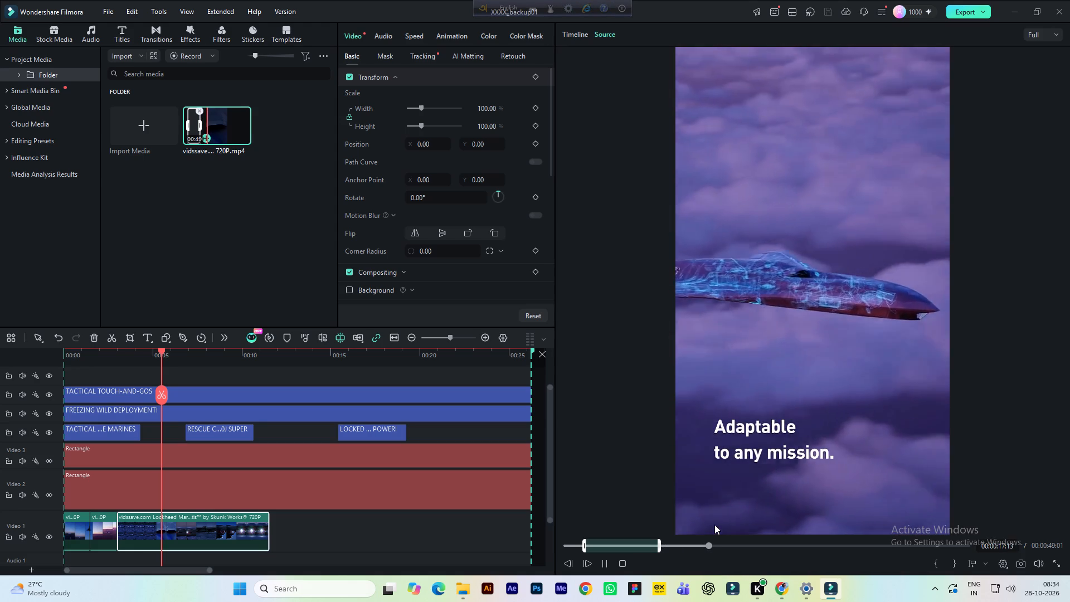
key("space")
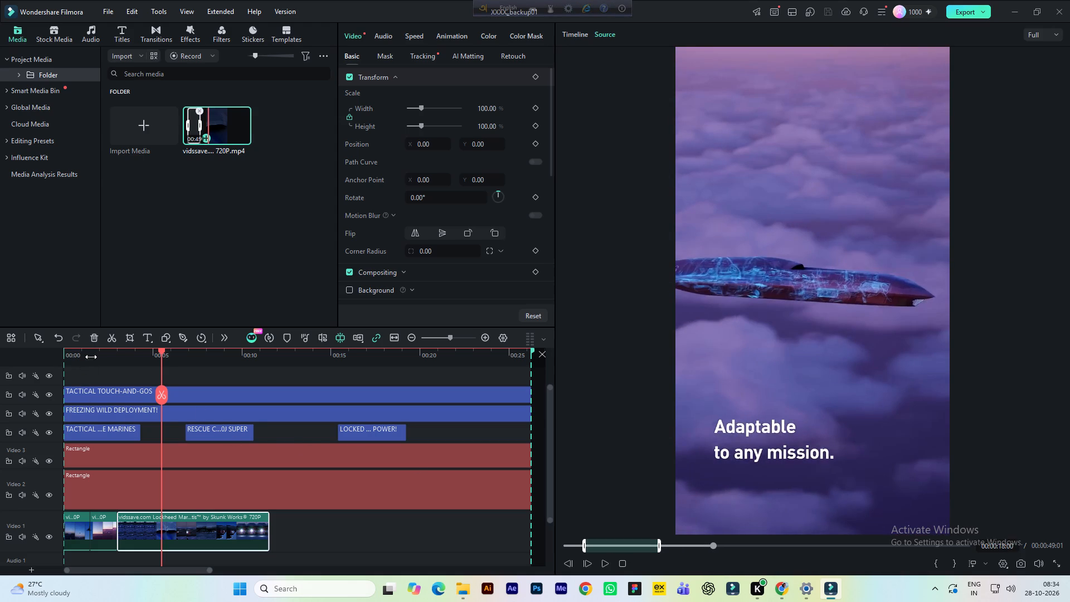
Preview the assembled timeline from the beginning to about 9 s, checking the three Video 1 clips against the titles.
left_click(95, 350)
left_click_drag(93, 350, 80, 355)
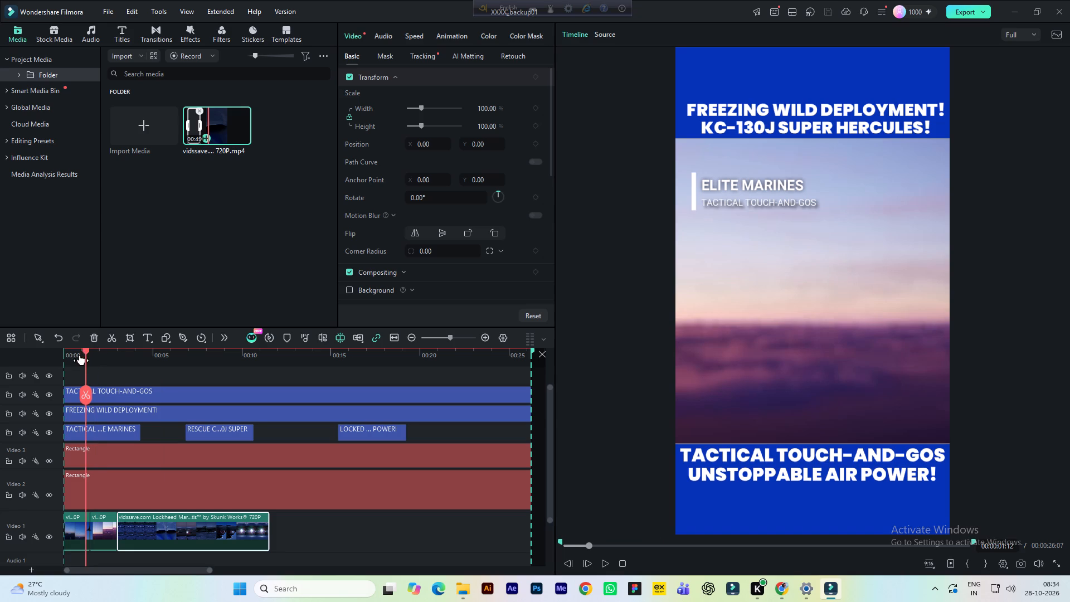
left_click_drag(80, 355, 53, 365)
key("space")
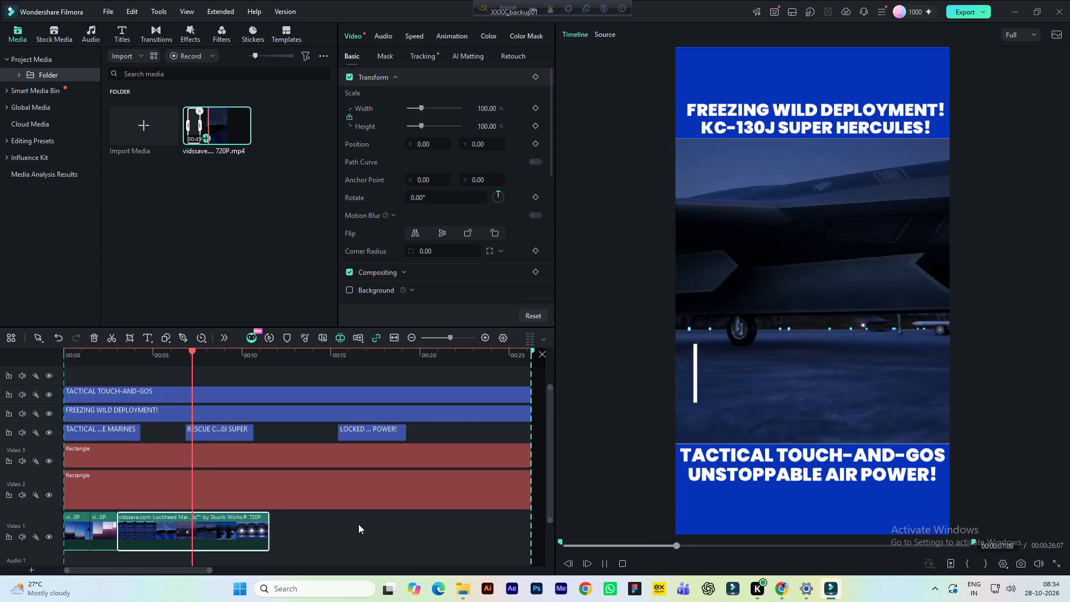
key("space")
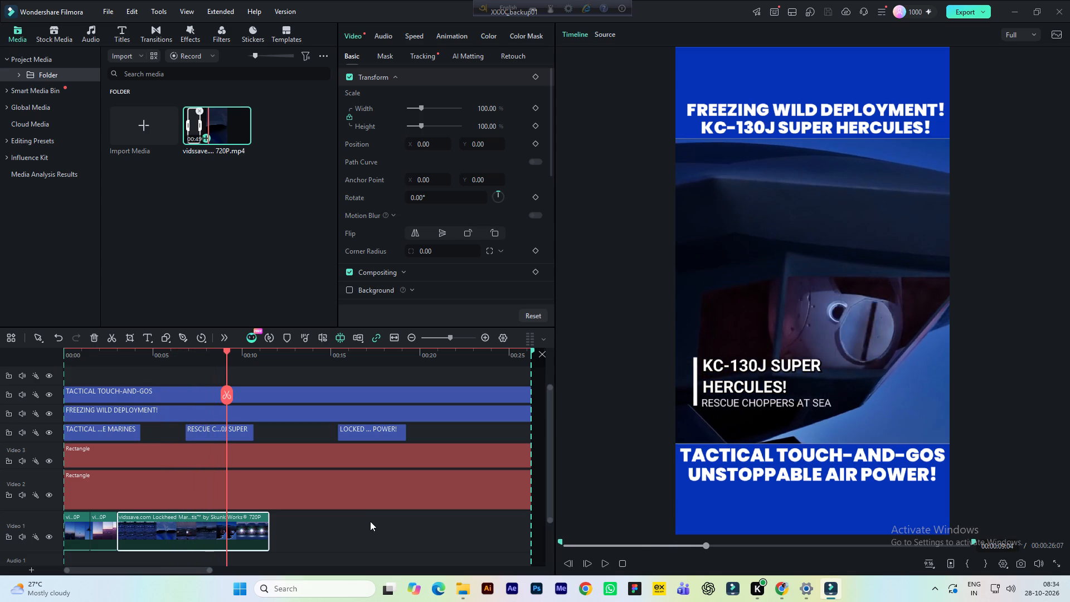
Play the source video past 19 s and mark the segment start at about 23 s, where four aircraft fly in formation above pink clouds.
left_click(605, 36)
key("space")
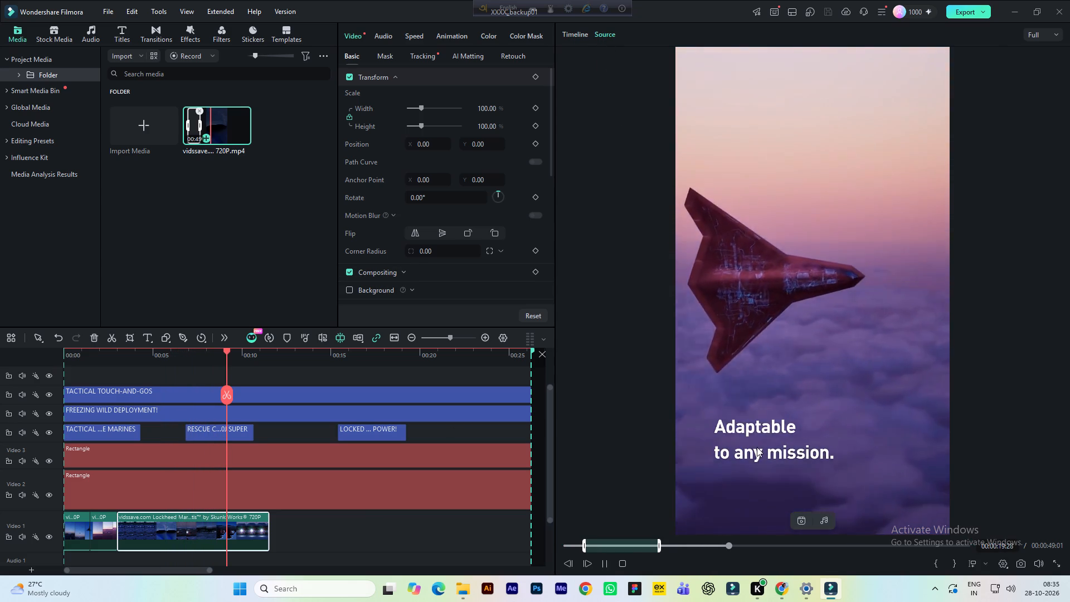
key("space")
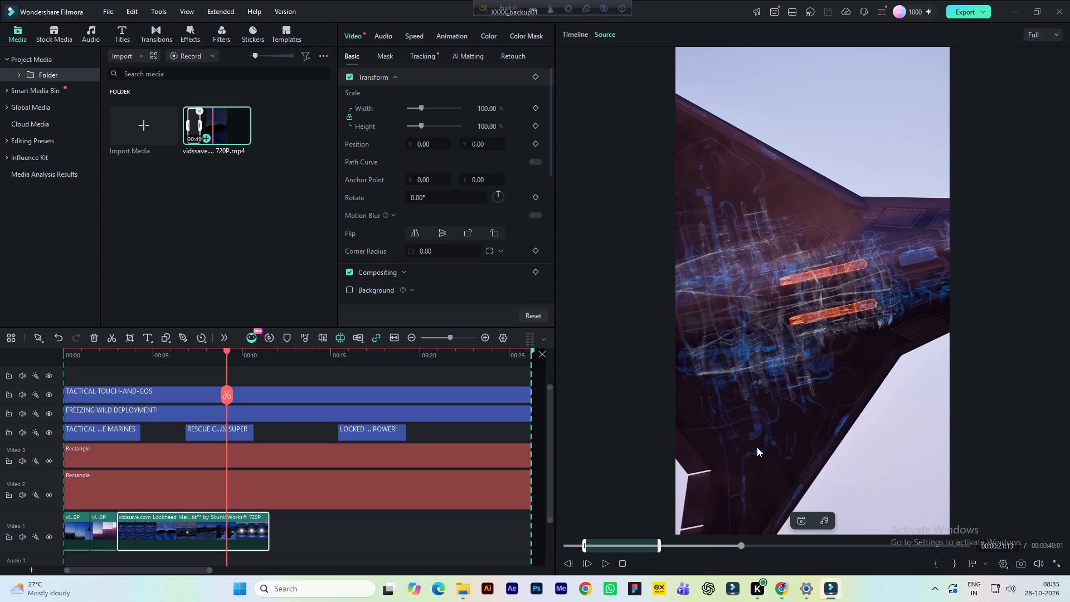
key("space")
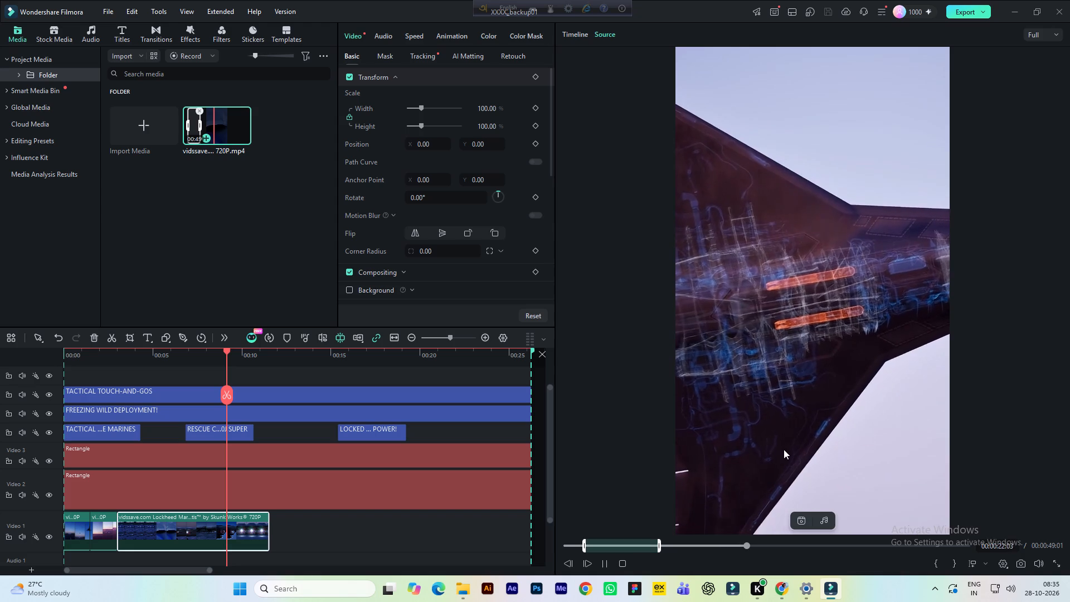
key("space")
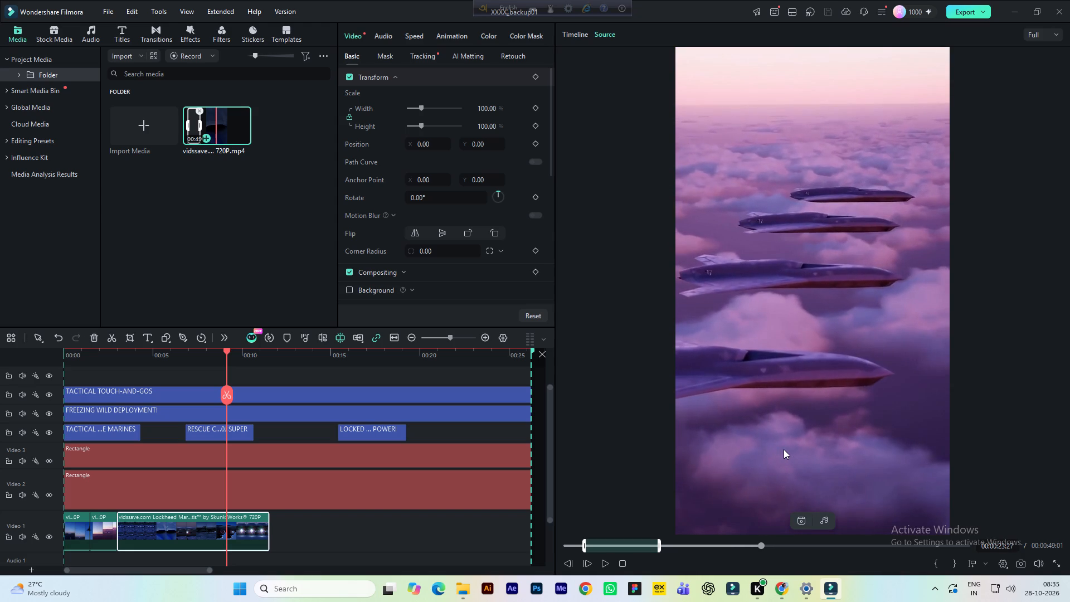
left_click(757, 543)
left_click(754, 545)
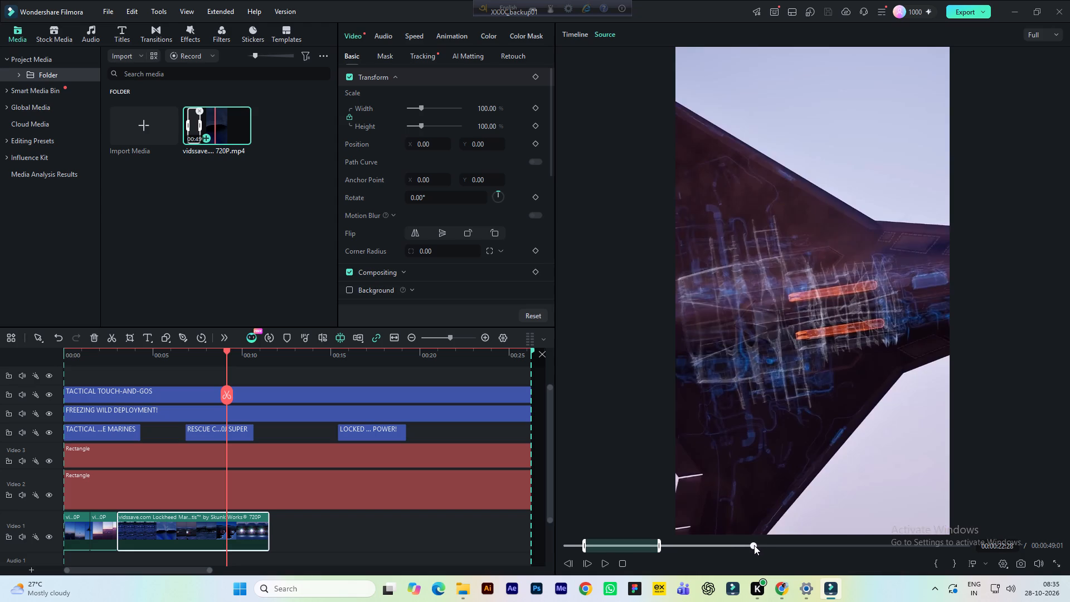
key("space")
key("space")
left_click(938, 562)
Mark the segment end at about 29:28, on the last frame before the "Unparalleled Survivability." caption begins.
key("space")
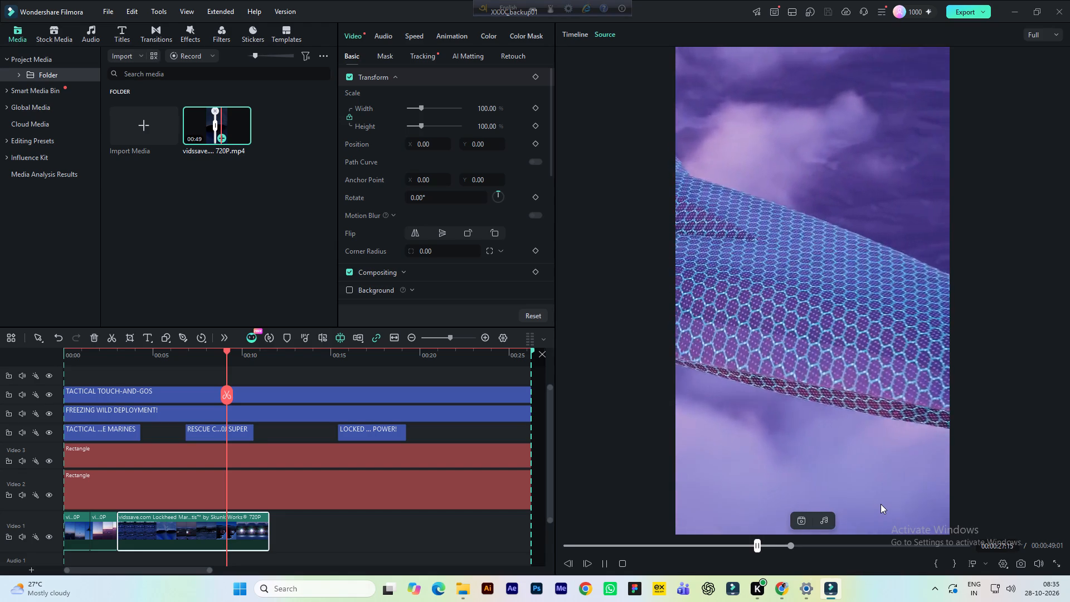
key("space")
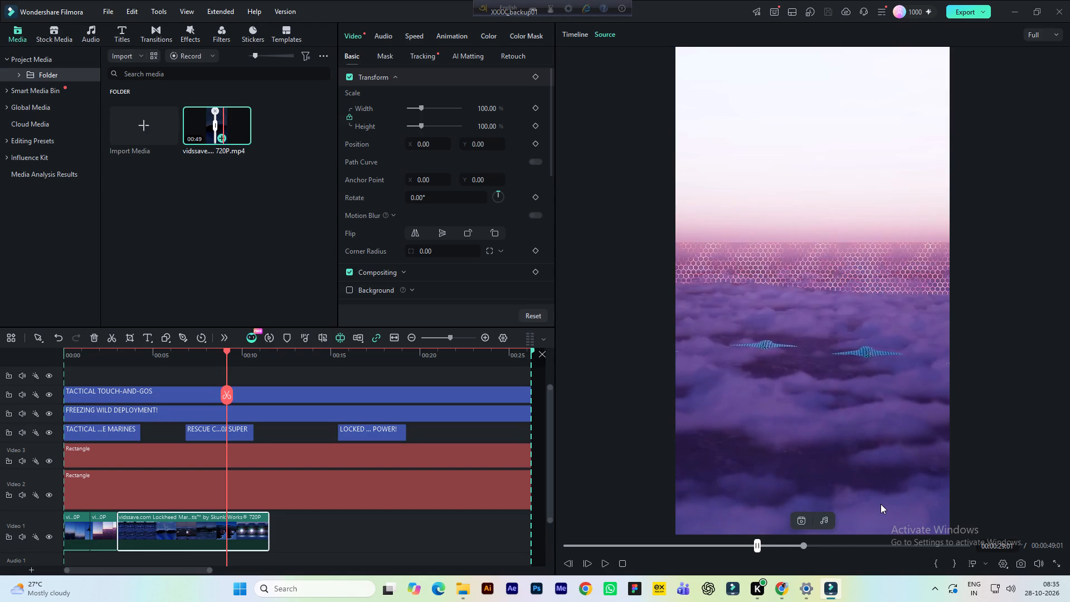
key("space")
key("space")
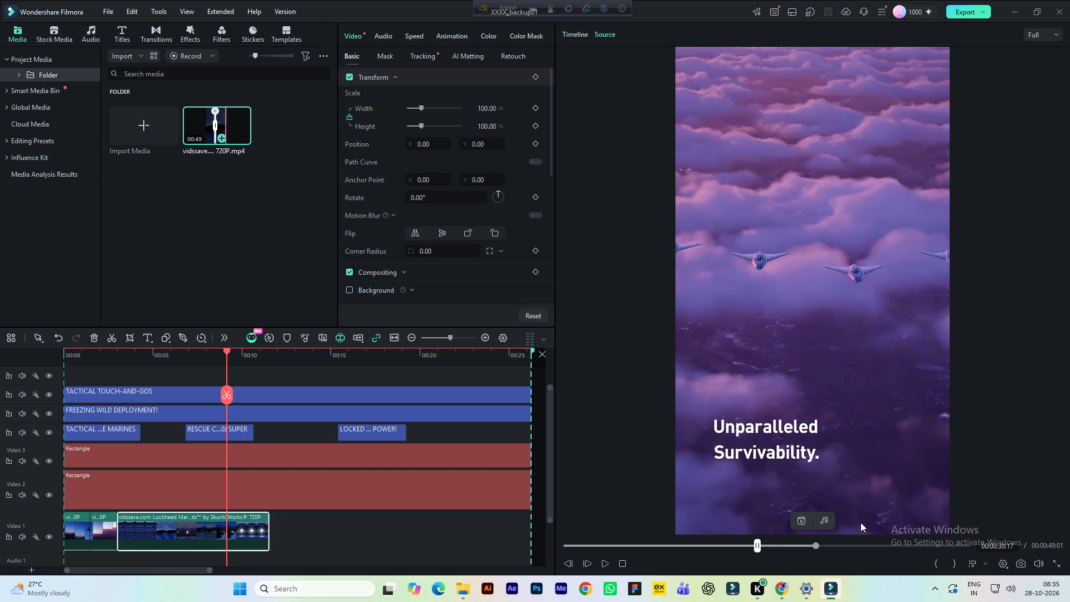
left_click(813, 546)
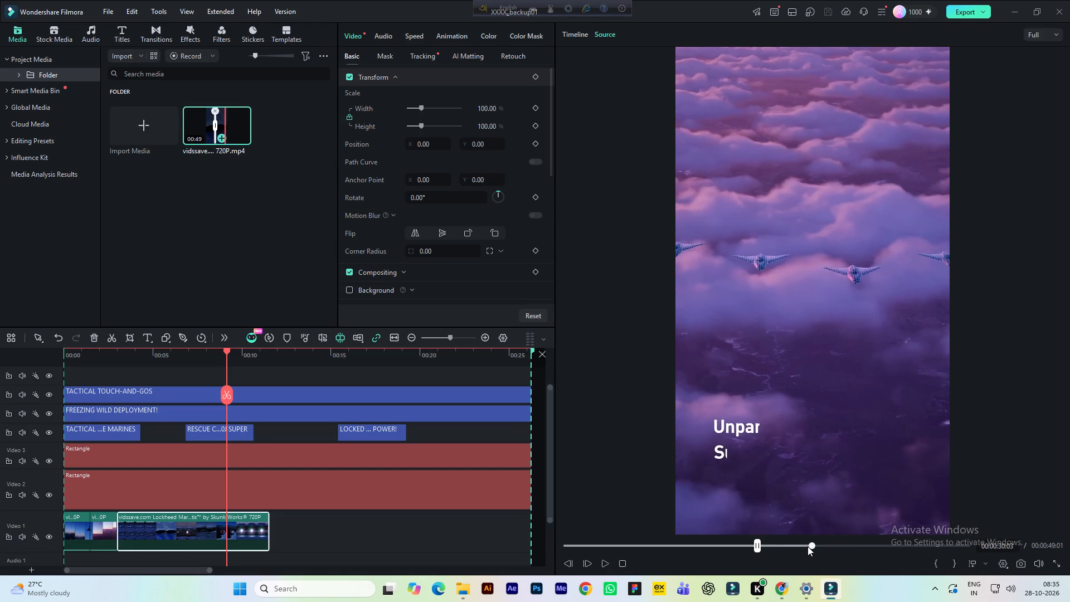
left_click(808, 546)
key("space")
key("space")
key("space")
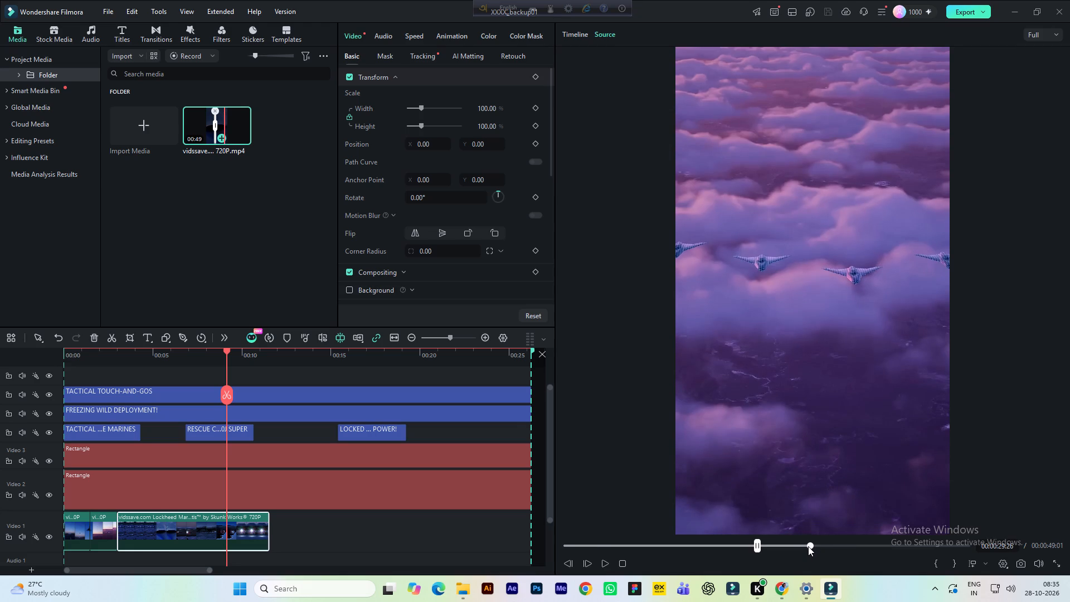
key("space")
left_click(808, 546)
key("space")
key("space")
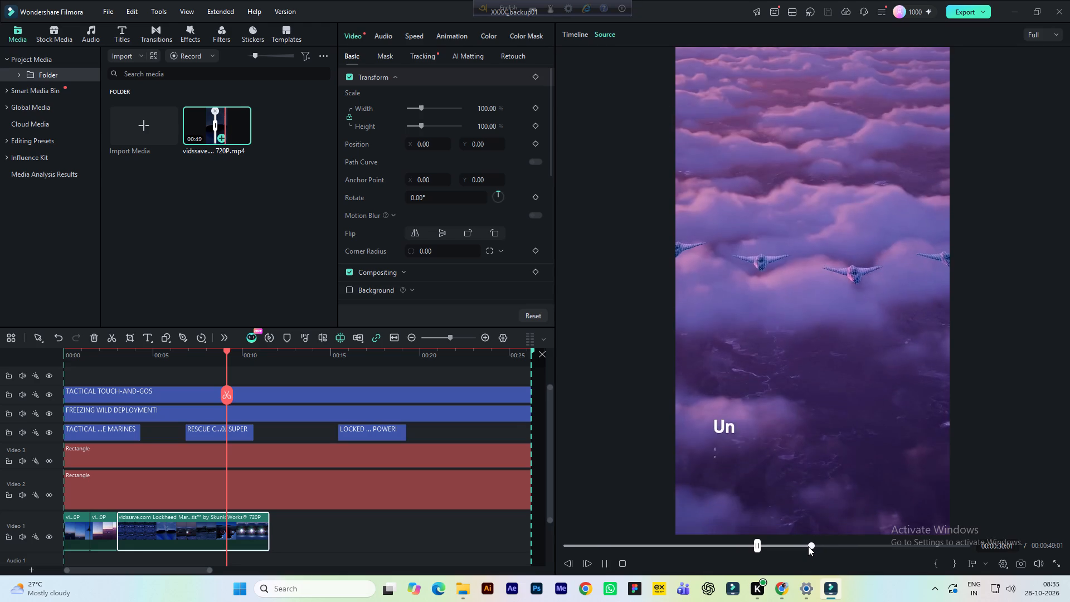
triple_click(568, 565)
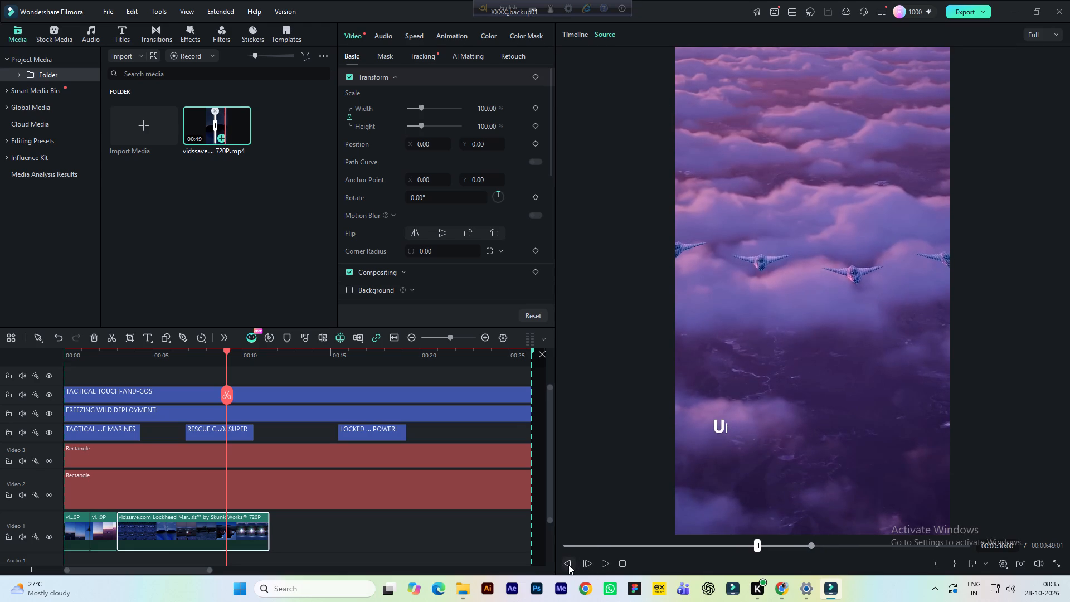
left_click(568, 565)
left_click(568, 565)
left_click(568, 565)
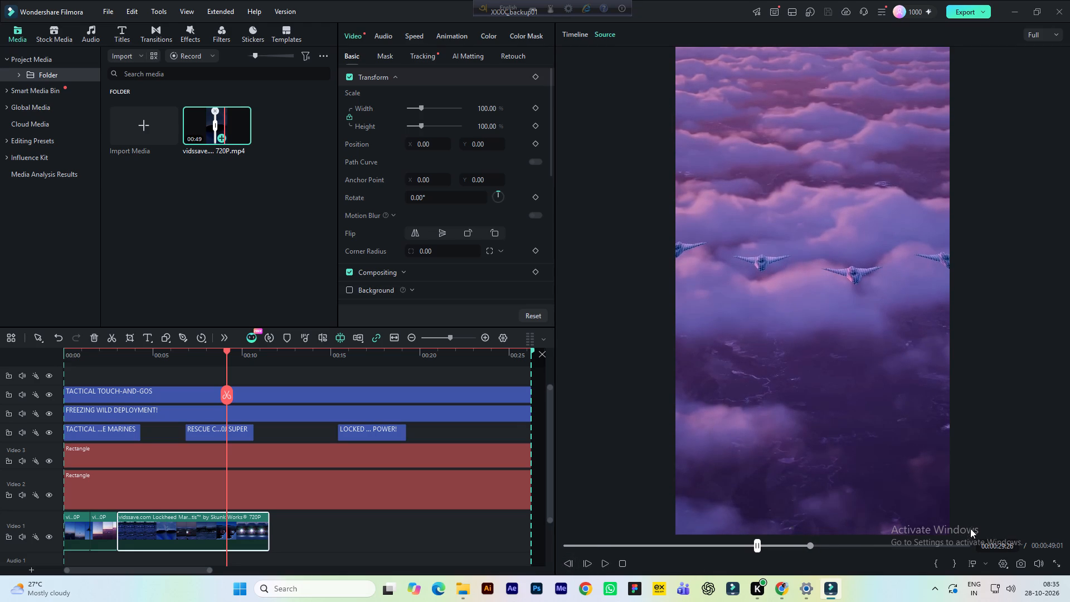
left_click(950, 565)
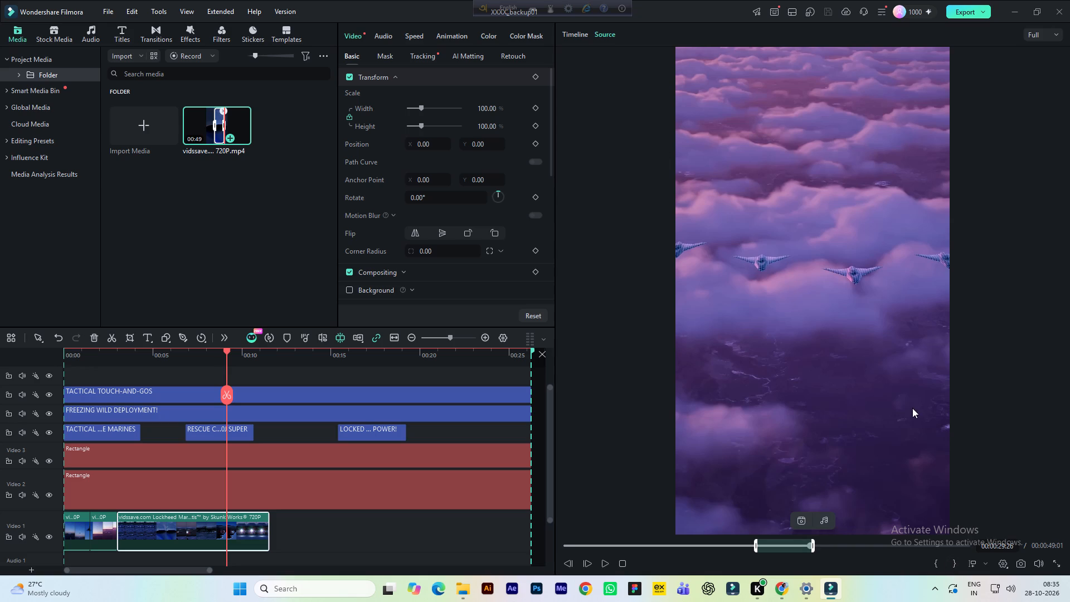
Place the marked formation segment on Video 1, keeping the 1080x1920 25fps project settings, and move it directly against the airfield clip's end.
left_click_drag(806, 315, 320, 530)
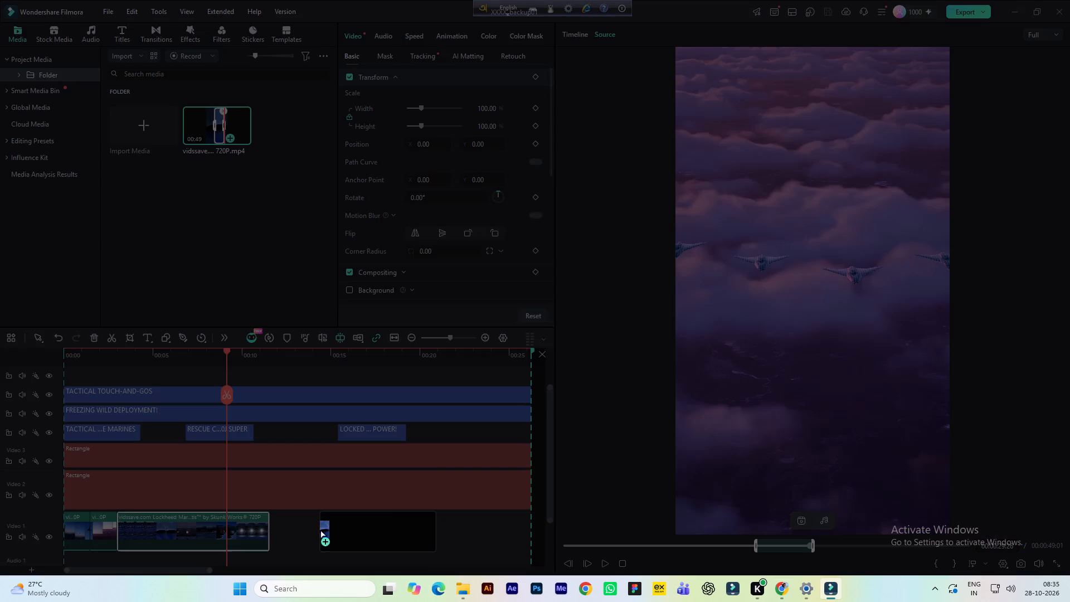
left_click(590, 320)
left_click_drag(397, 527, 383, 528)
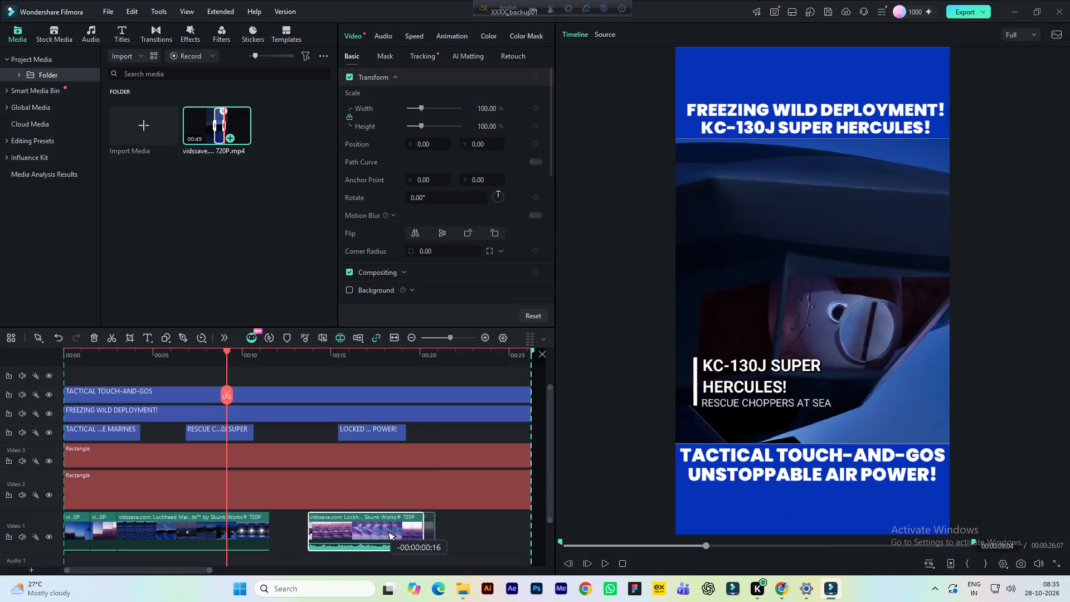
left_click_drag(383, 528, 349, 531)
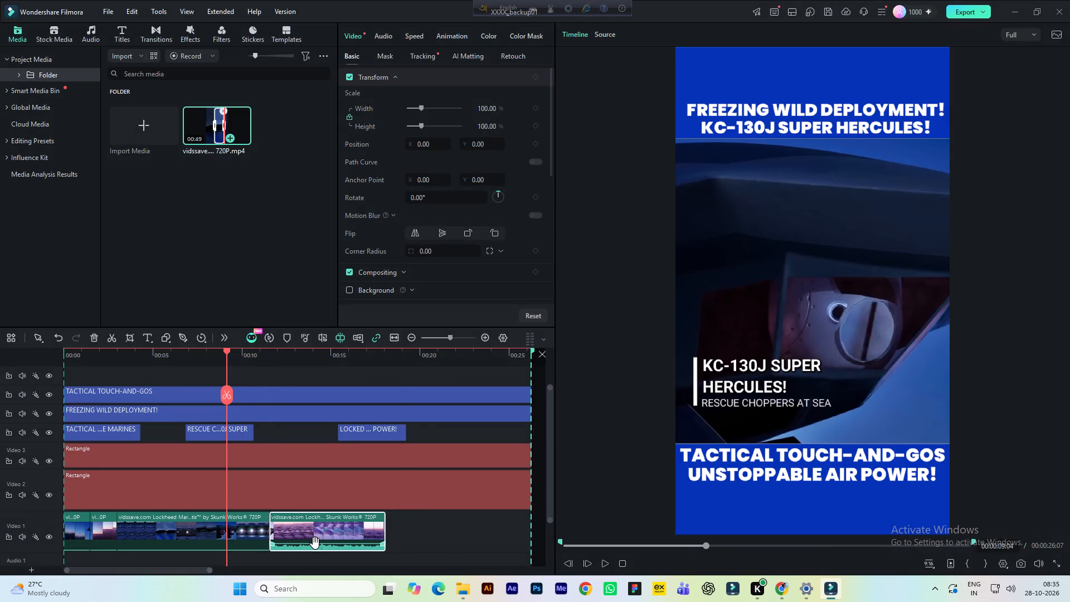
Turn the formation clip's audio level all the way down, save the project, and preview the join to about 13 s.
left_click_drag(314, 544, 314, 561)
key("ctrl+s")
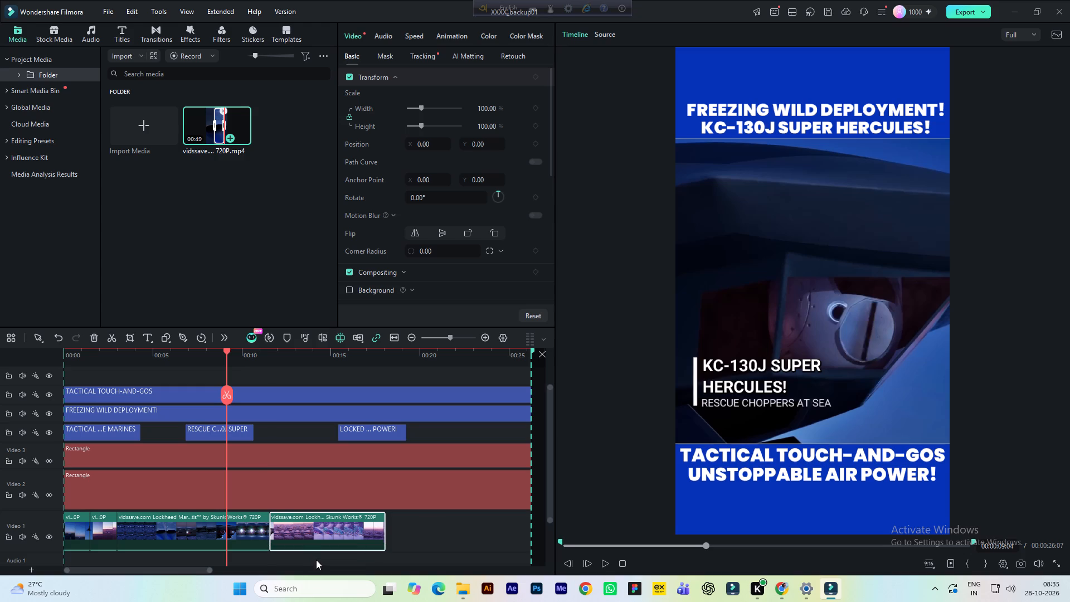
key("space")
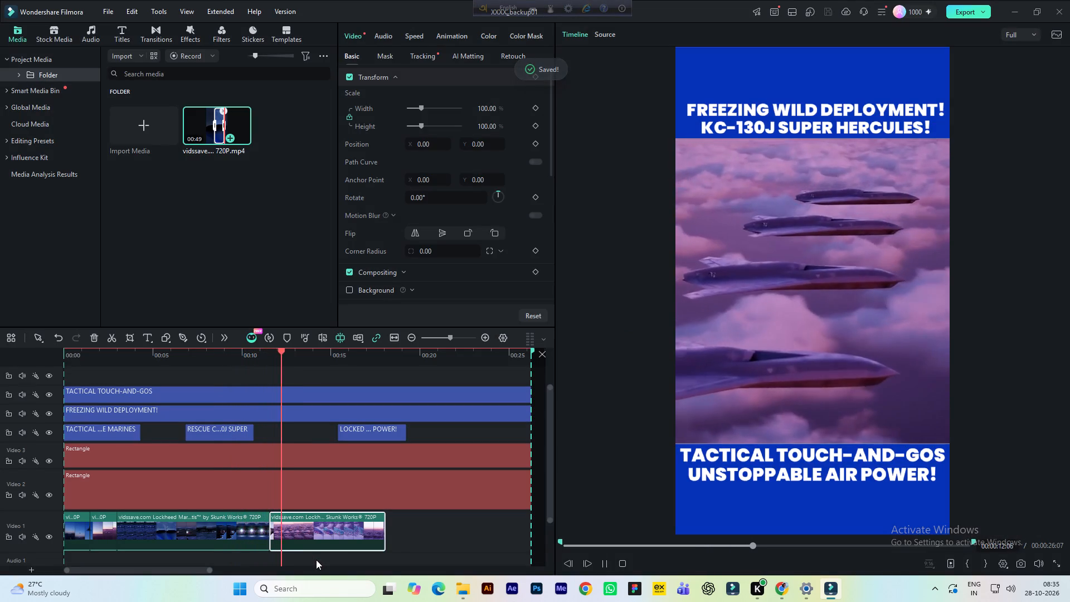
key("space")
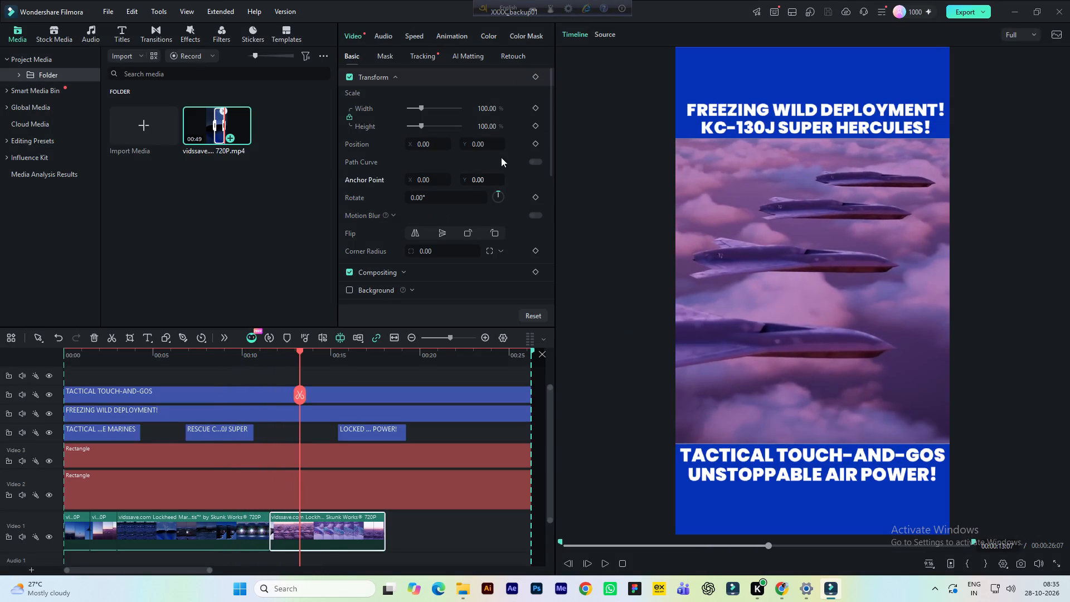
Review the remaining source shots to about 48 s, and mark a new segment start at about 36:09, on the single aircraft above the clouds.
left_click(604, 32)
key("space")
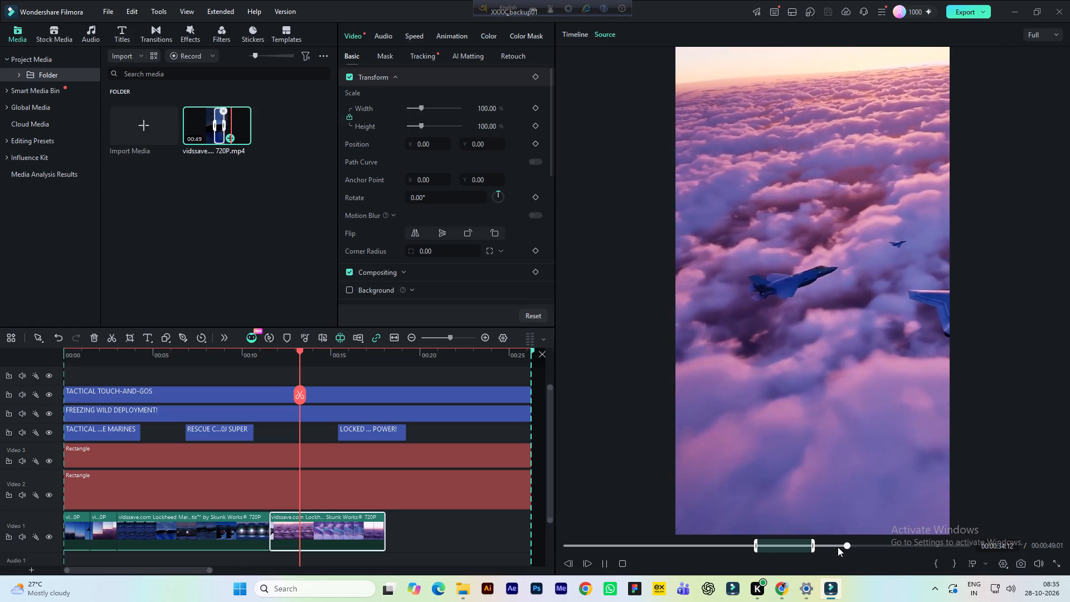
key("space")
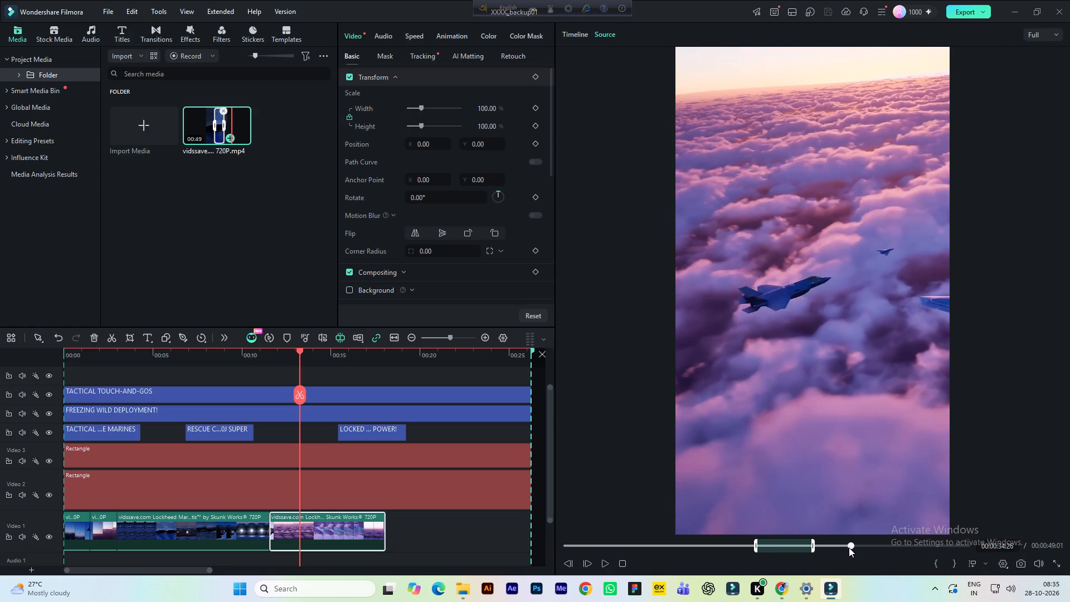
key("space")
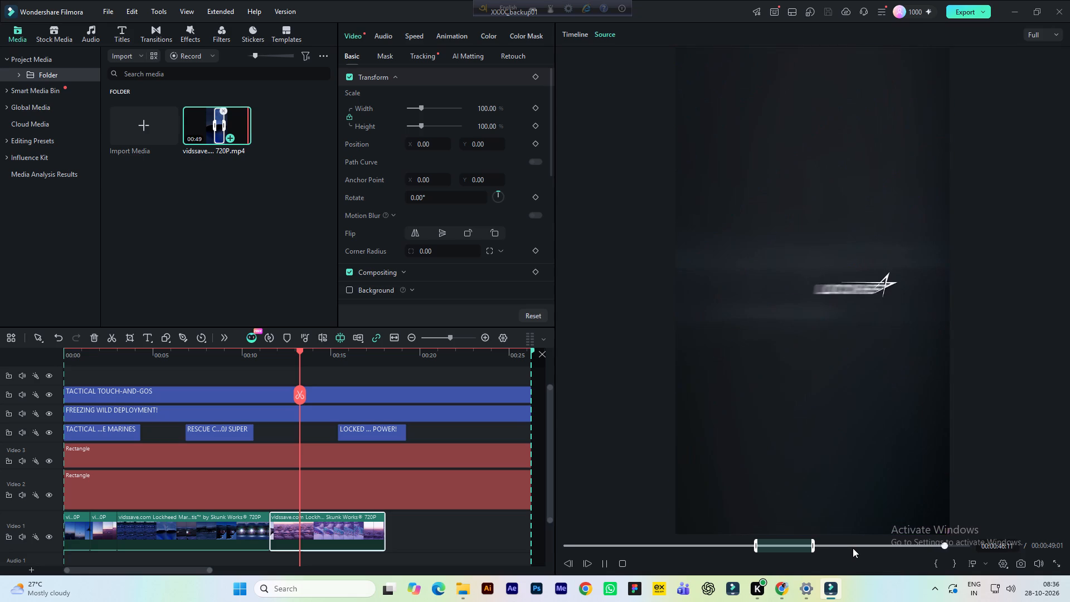
key("space")
left_click(867, 544)
left_click(853, 547)
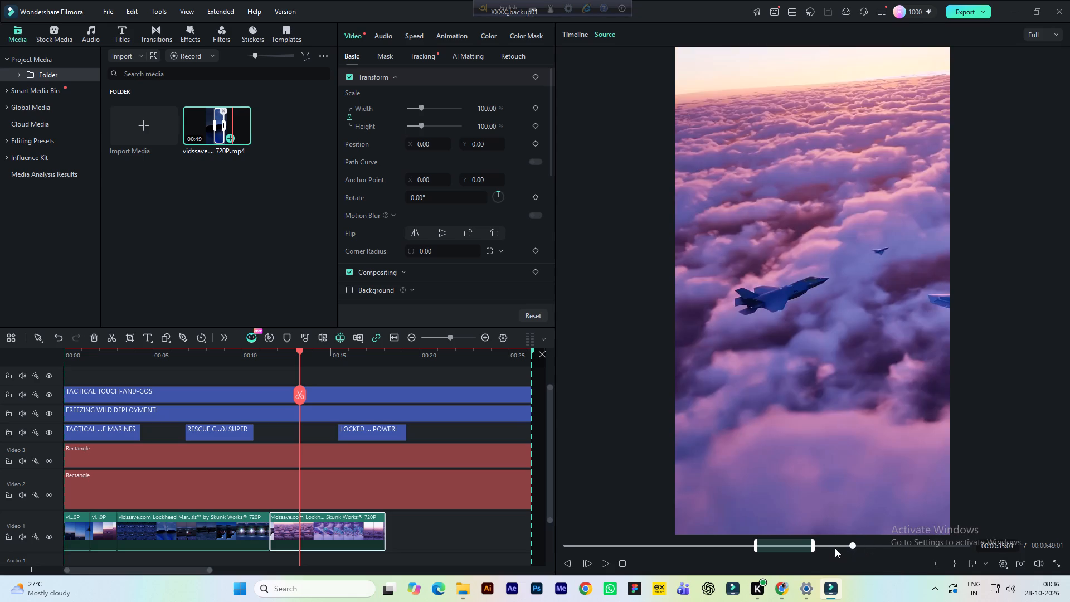
left_click(835, 548)
key("space")
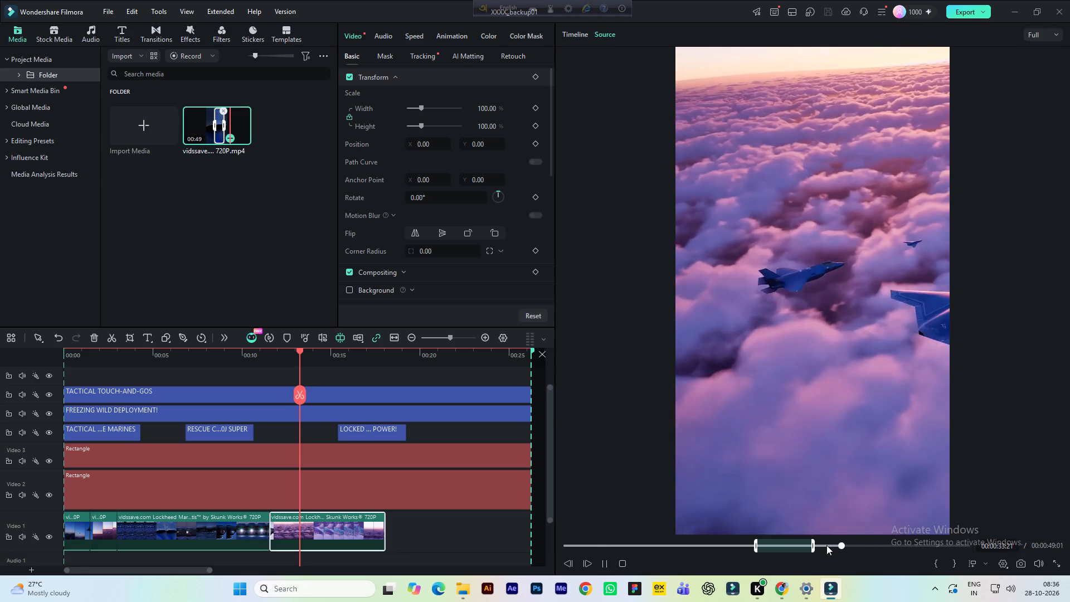
key("space")
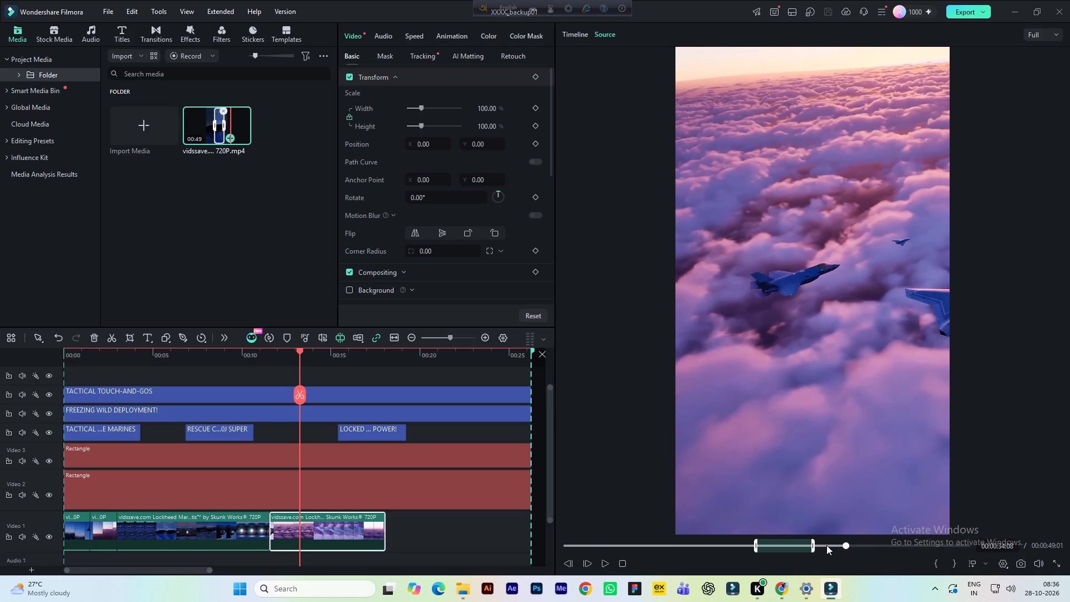
left_click(826, 545)
key("space")
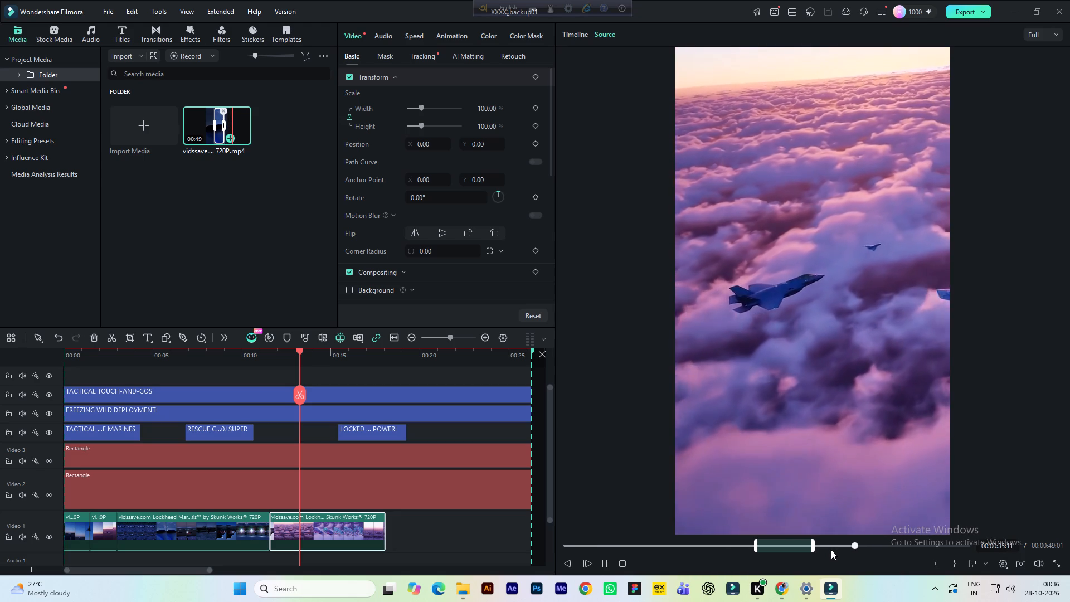
key("space")
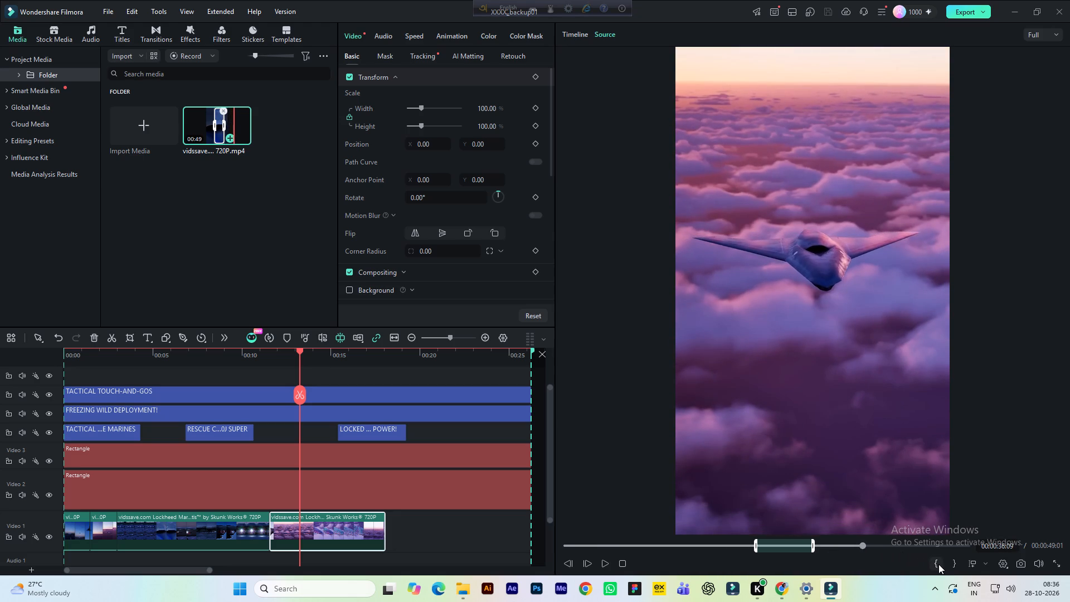
left_click(938, 564)
Play the single-aircraft shot onward and mark the segment end at about 38:03.
key("space")
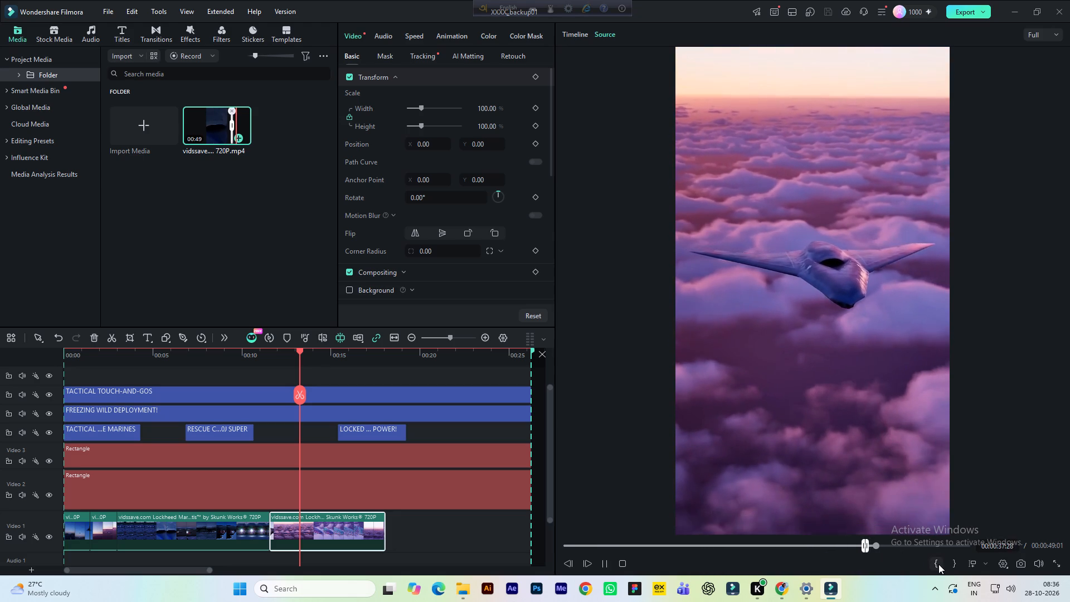
key("space")
left_click(955, 562)
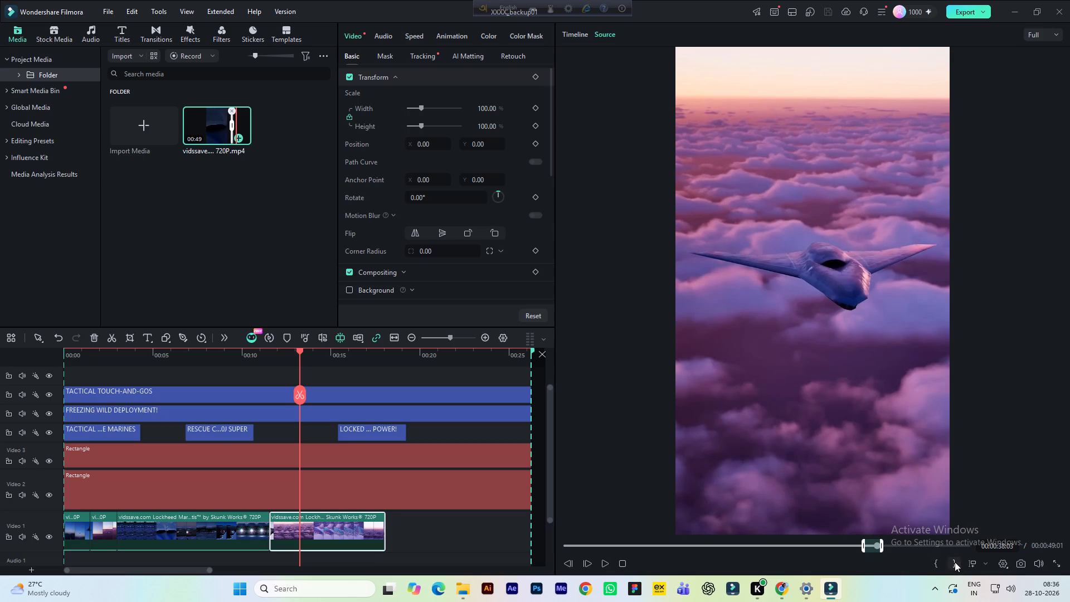
Place the marked single-aircraft segment on Video 1, keeping the 1080x1920 25fps project settings, and move it directly against the formation clip's end.
left_click_drag(845, 395, 446, 553)
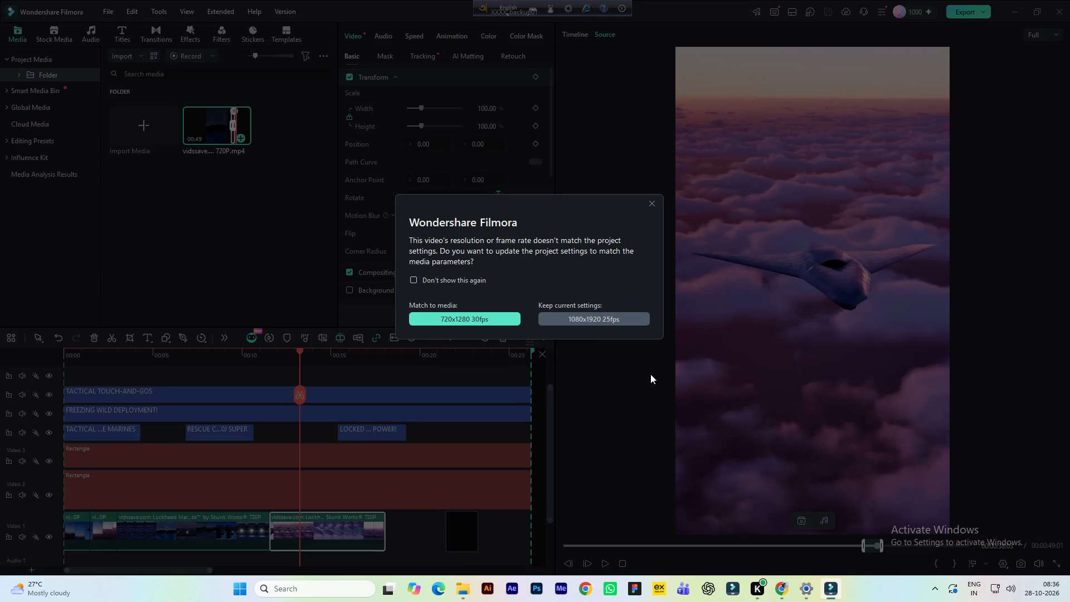
left_click(606, 323)
left_click_drag(458, 531, 437, 533)
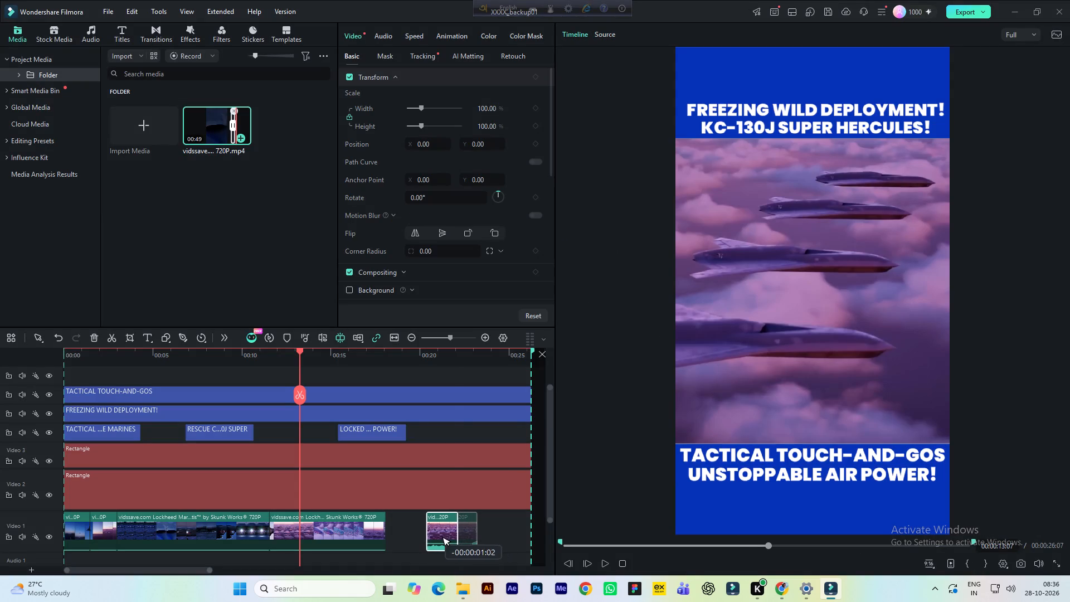
left_click_drag(437, 533, 399, 535)
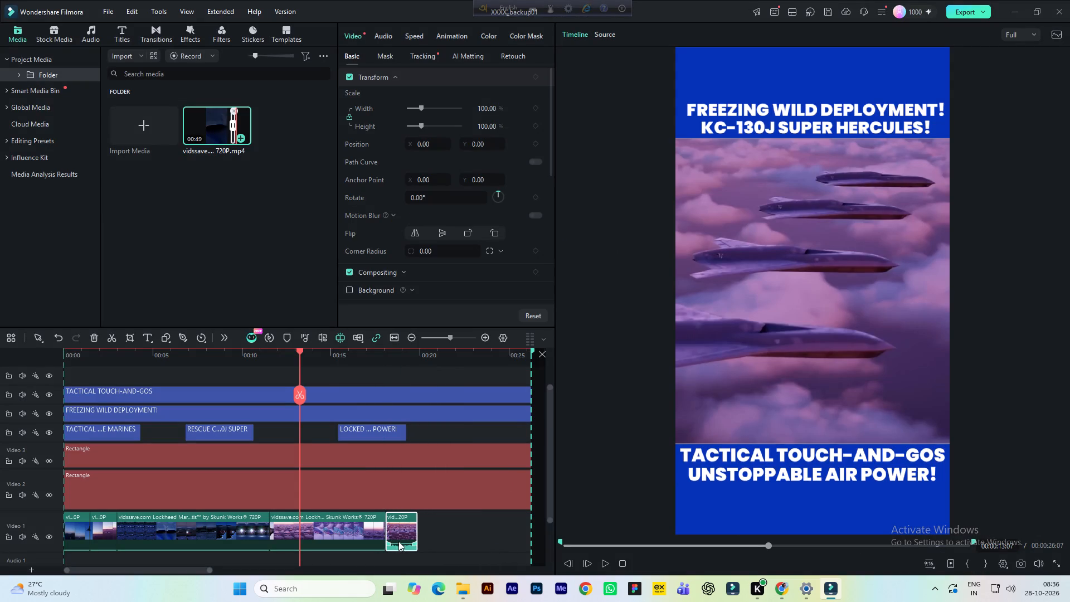
Turn the single-aircraft clip's audio level all the way down, save the project, and check the frame at about 18:23.
left_click_drag(400, 545, 403, 557)
key("ctrl+s")
left_click(400, 358)
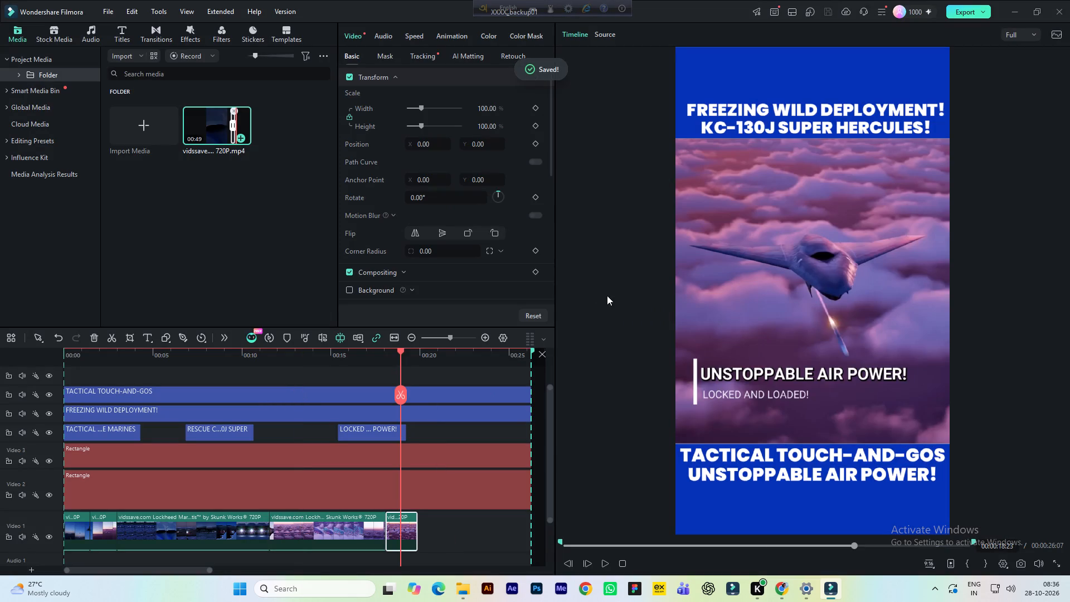
Save the project.
key("ctrl+s")
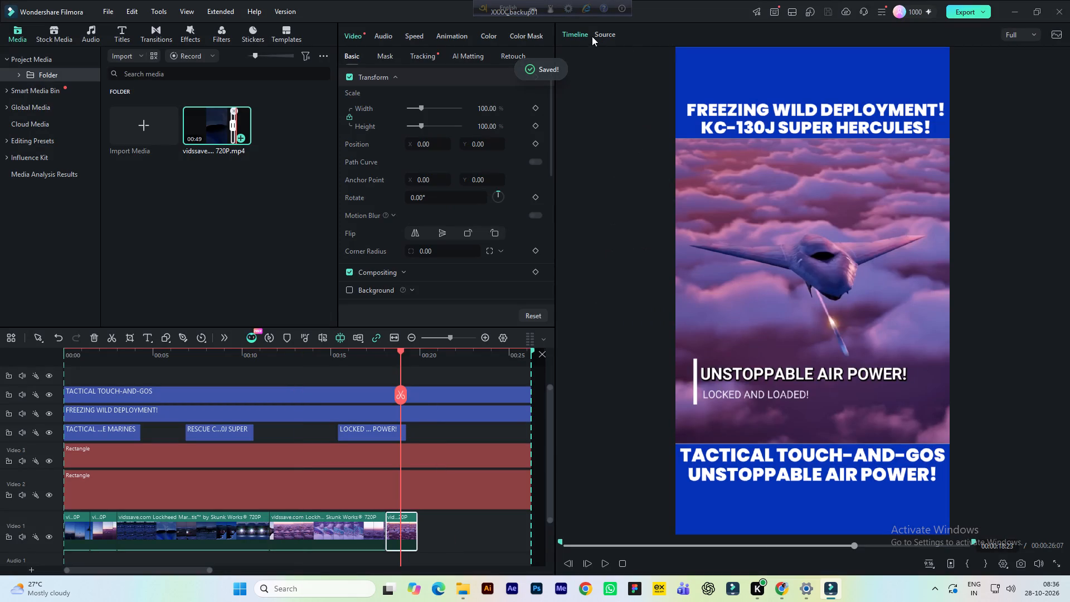
Find where the aircraft over the sunlit clouds first appears in the source clip and mark a new segment start at about 40:29.
left_click(596, 32)
key("space")
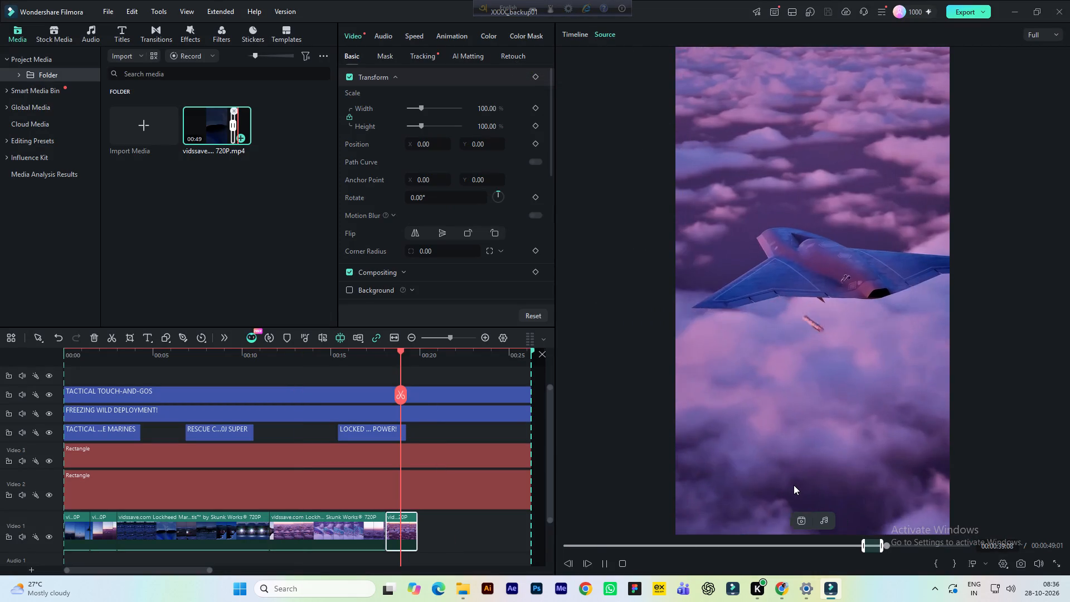
key("space")
left_click(889, 545)
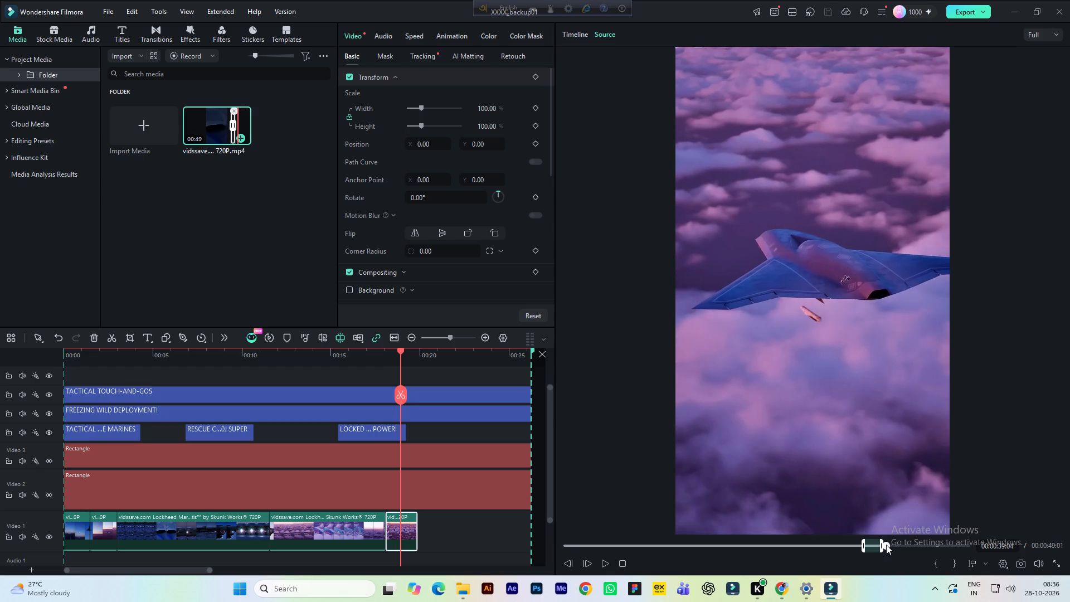
key("space")
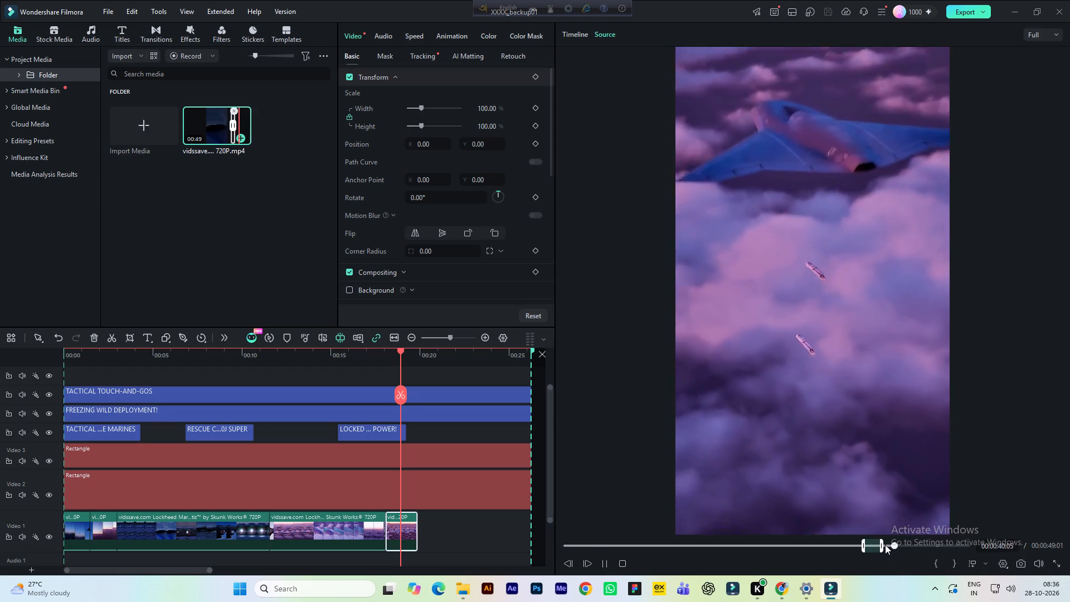
key("space")
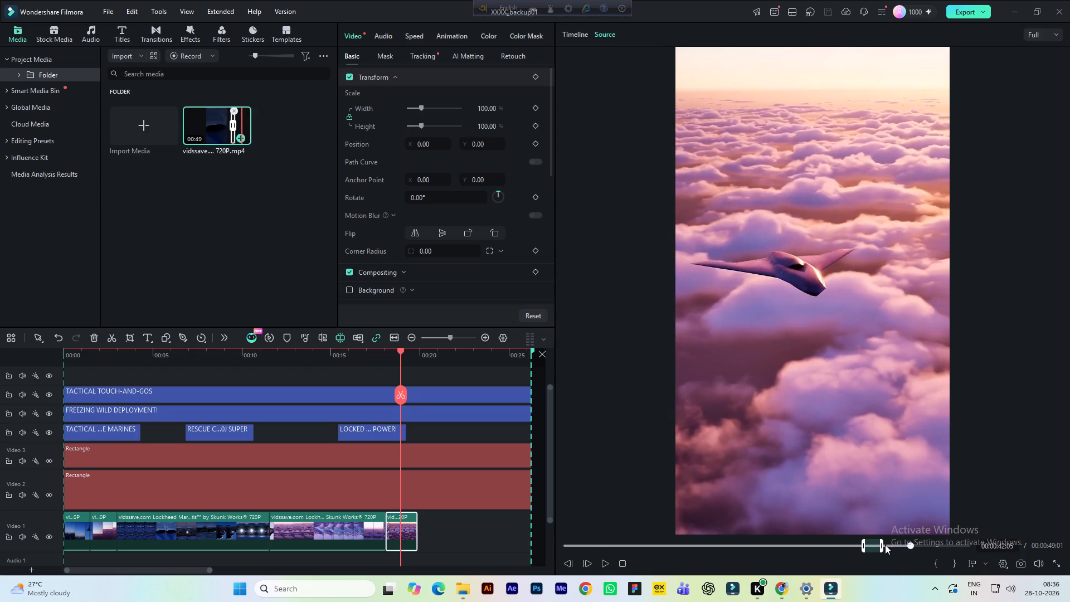
left_click(896, 545)
key("space")
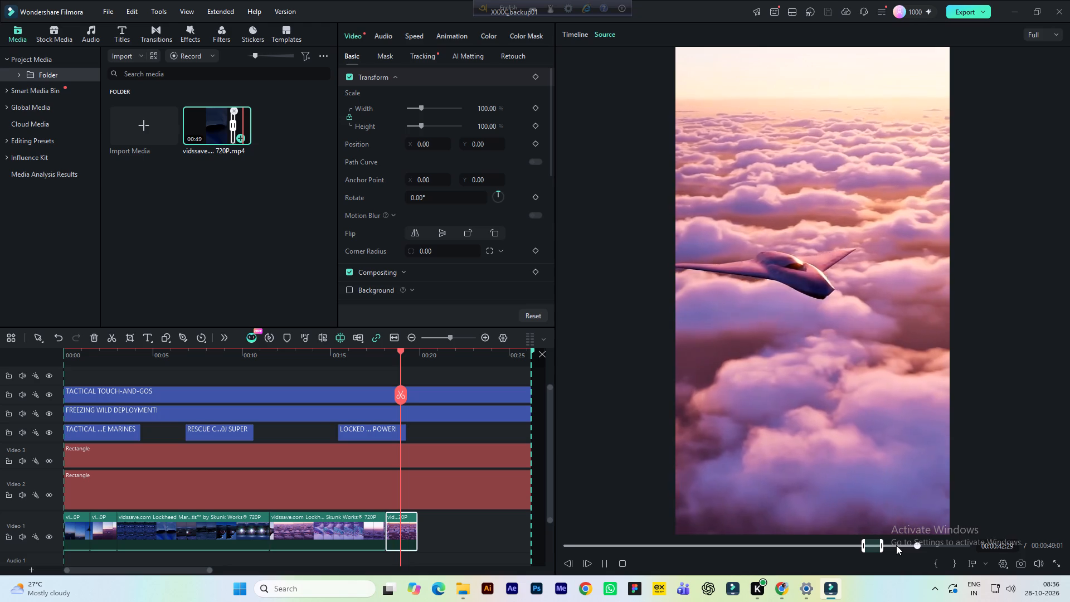
key("space")
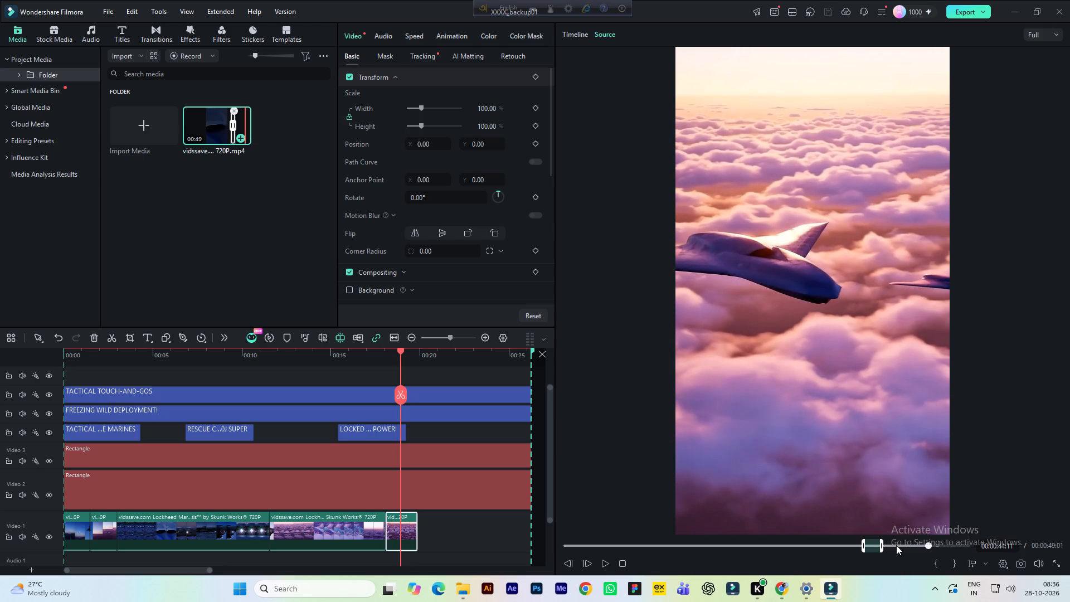
left_click(896, 545)
key("space")
key("space")
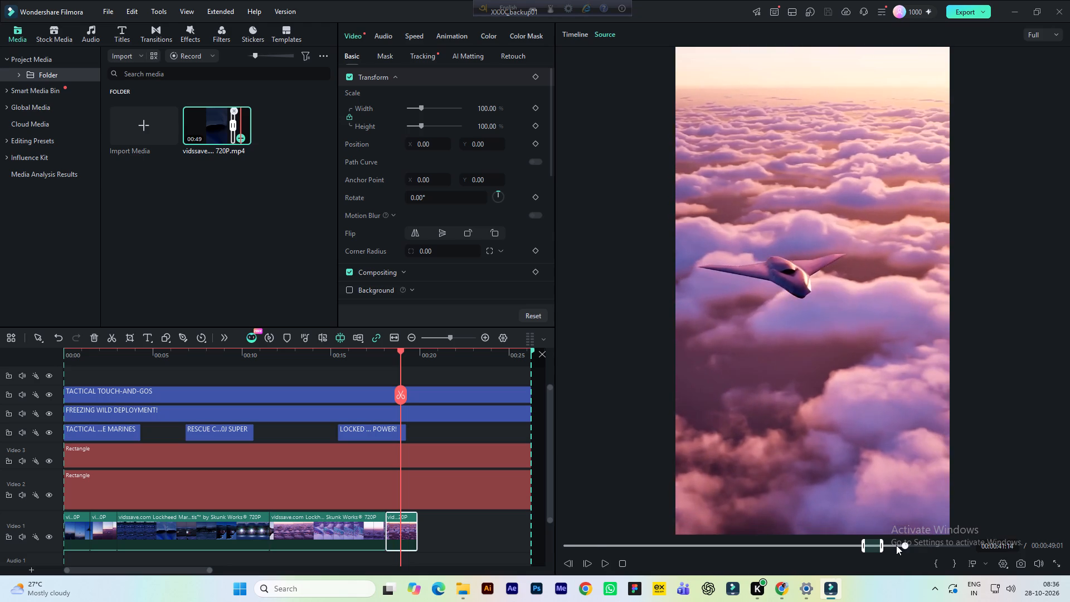
left_click(896, 545)
key("space")
key("space")
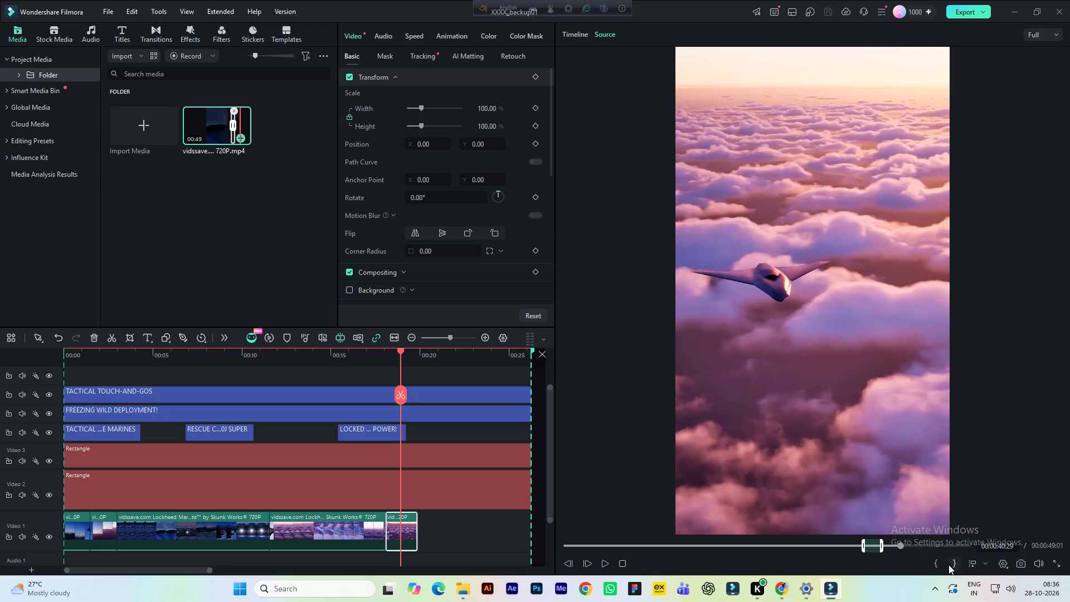
left_click(940, 561)
Play the sunlit-clouds shot onward, back up frame by frame from the dark transition, and mark the segment end at about 45:00.
key("space")
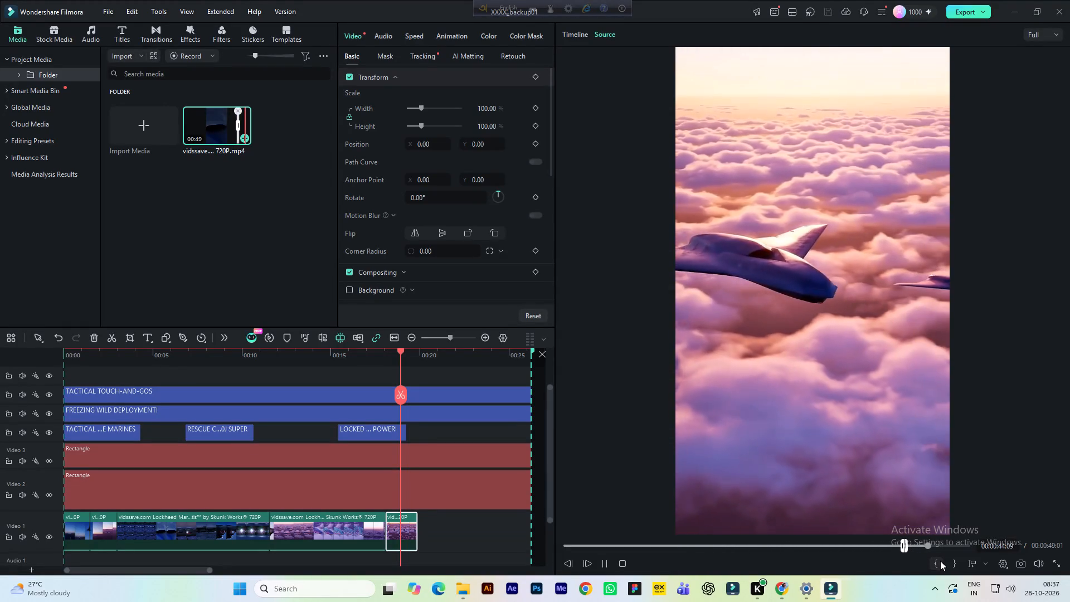
key("space")
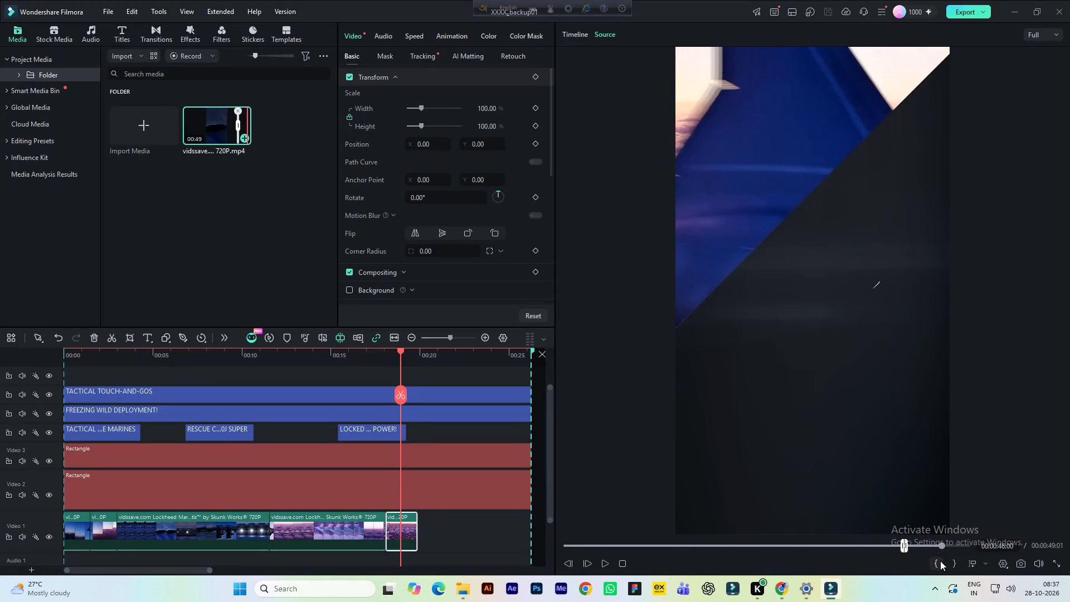
triple_click(570, 562)
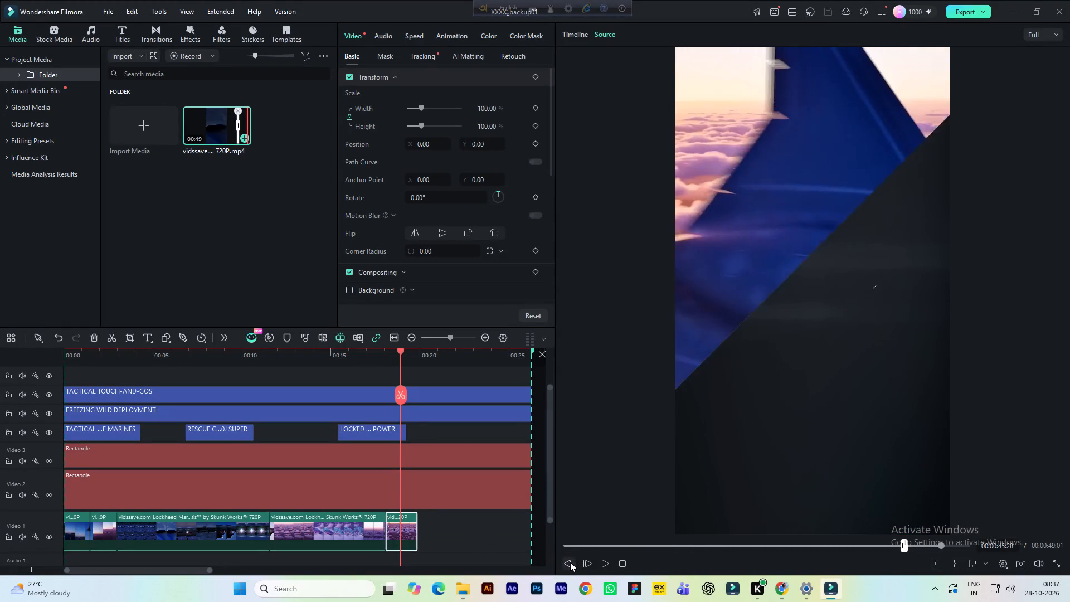
triple_click(570, 562)
triple_click(570, 562)
triple_click(570, 562)
triple_click(570, 562)
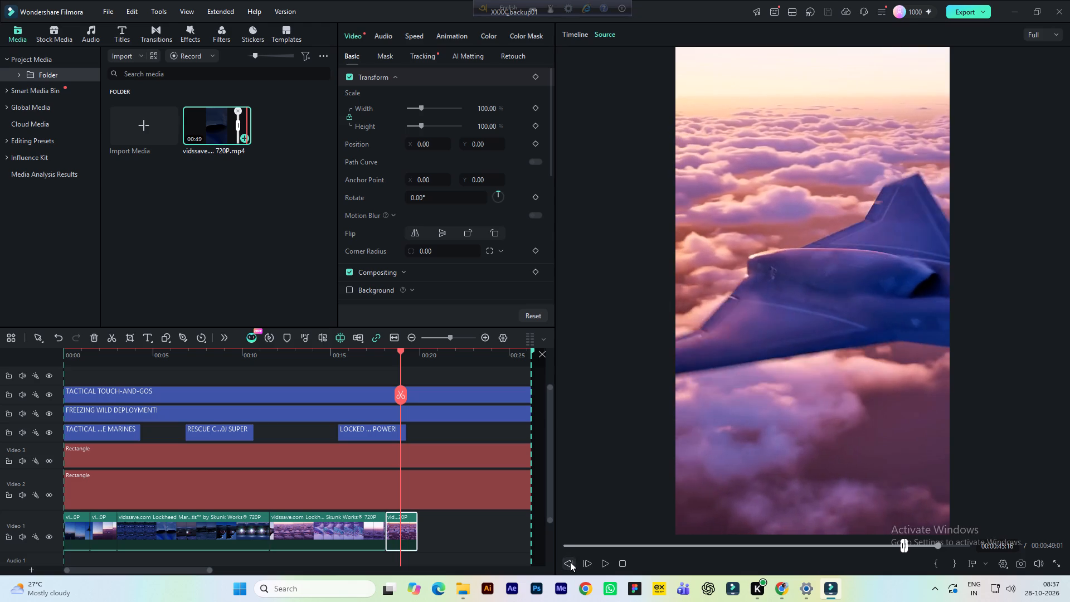
triple_click(570, 562)
triple_click(570, 562)
triple_click(570, 562)
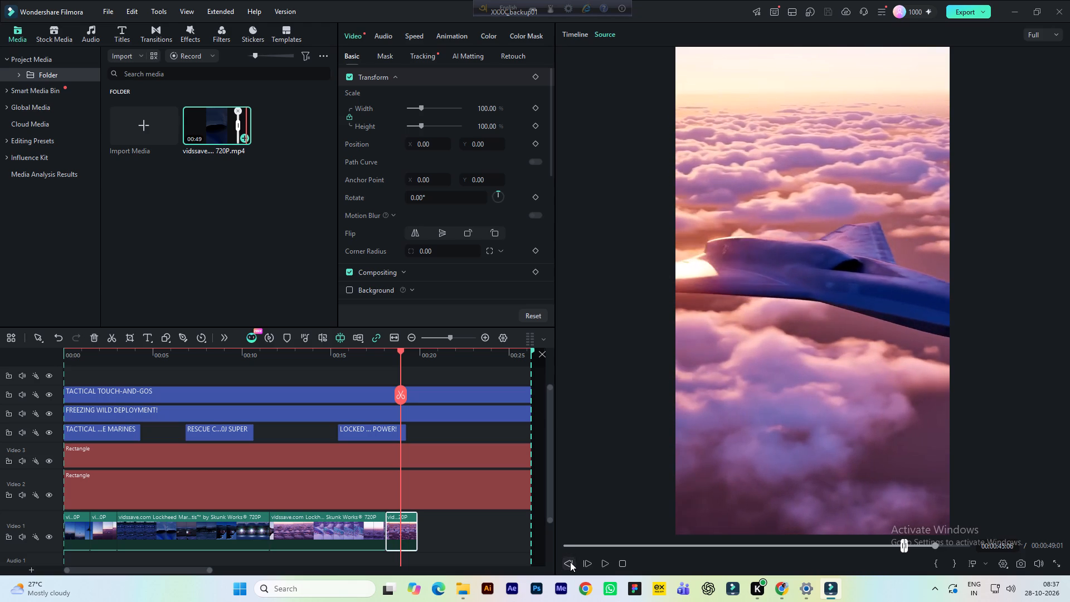
left_click(570, 562)
triple_click(570, 562)
left_click(570, 562)
left_click(570, 562)
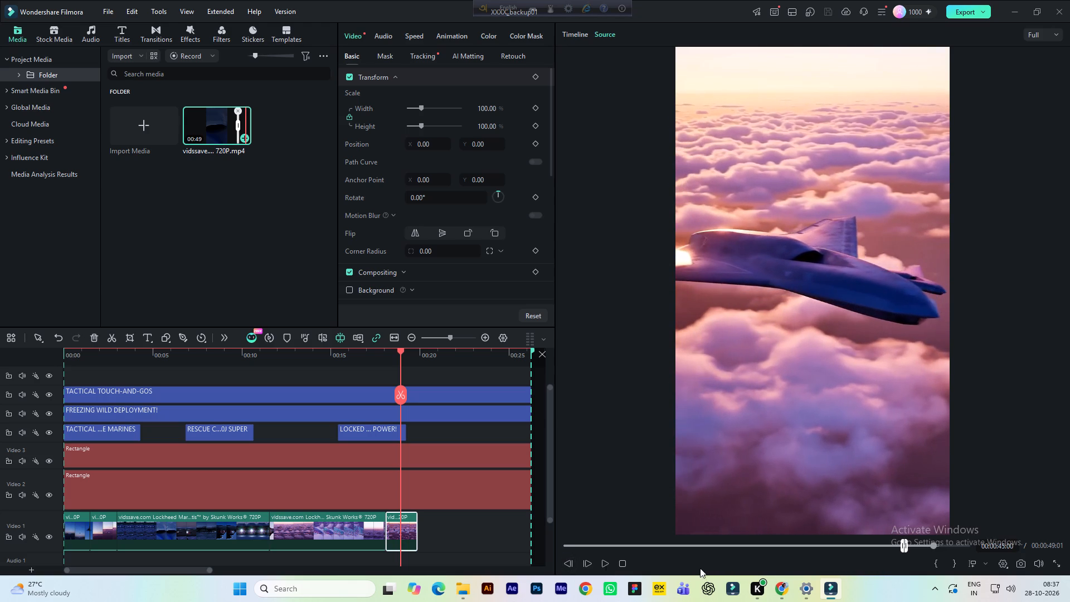
left_click(955, 565)
Place the marked sunlit-clouds segment on Video 1, keeping the project settings, and move it directly against the previous clip's end.
left_click_drag(820, 404, 498, 504)
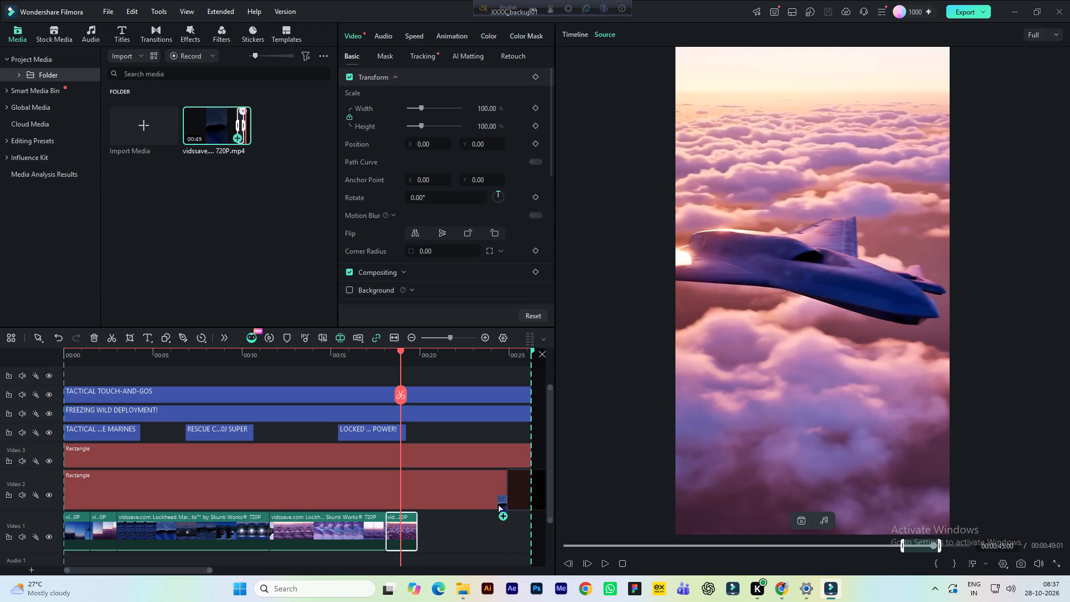
left_click_drag(498, 504, 439, 527)
left_click(595, 315)
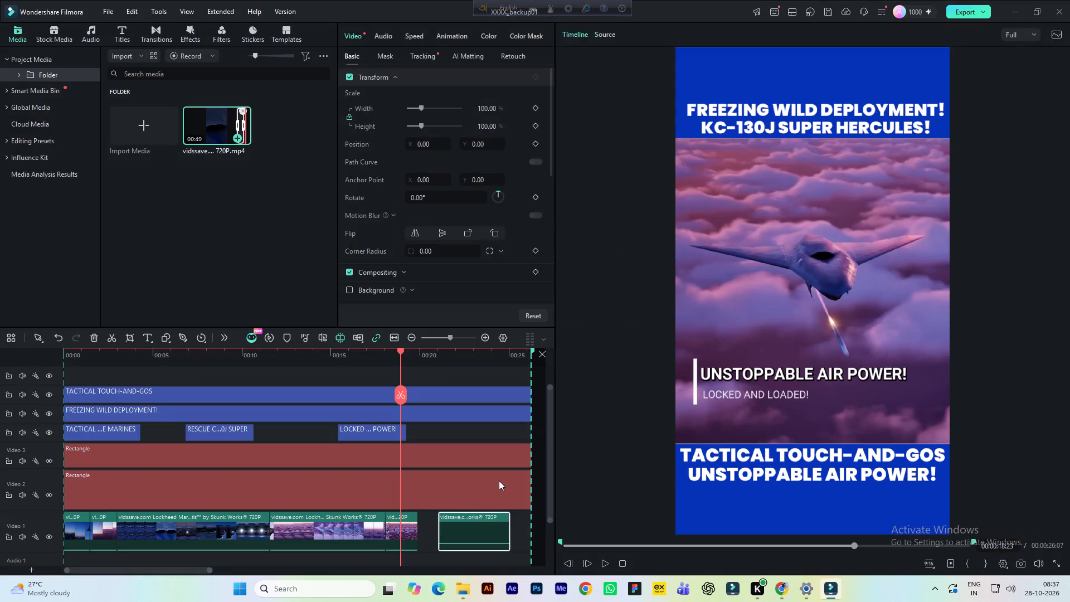
left_click_drag(478, 529, 460, 530)
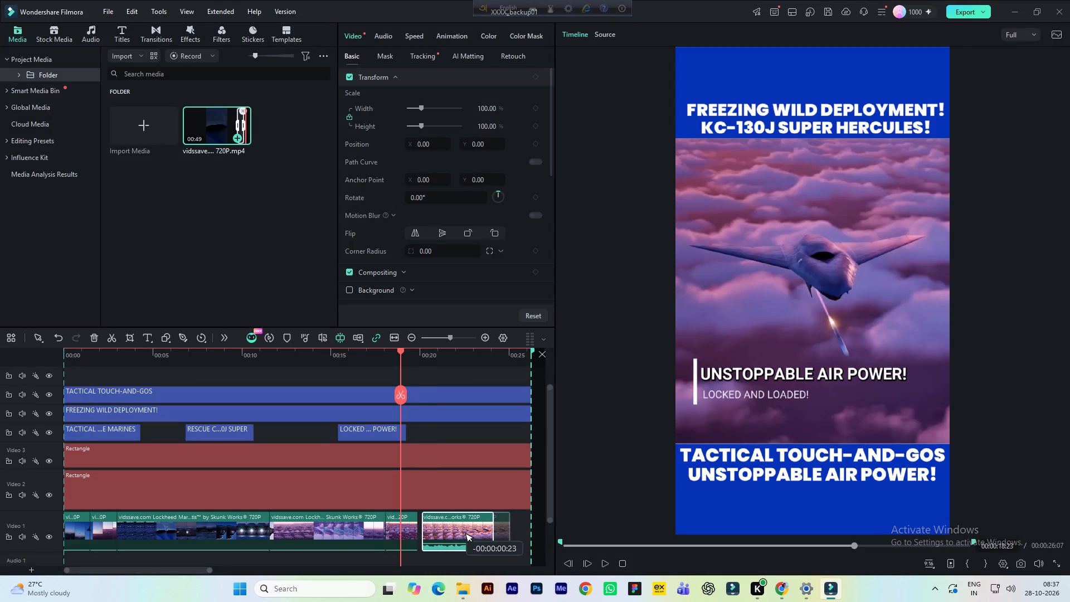
left_click_drag(460, 530, 459, 530)
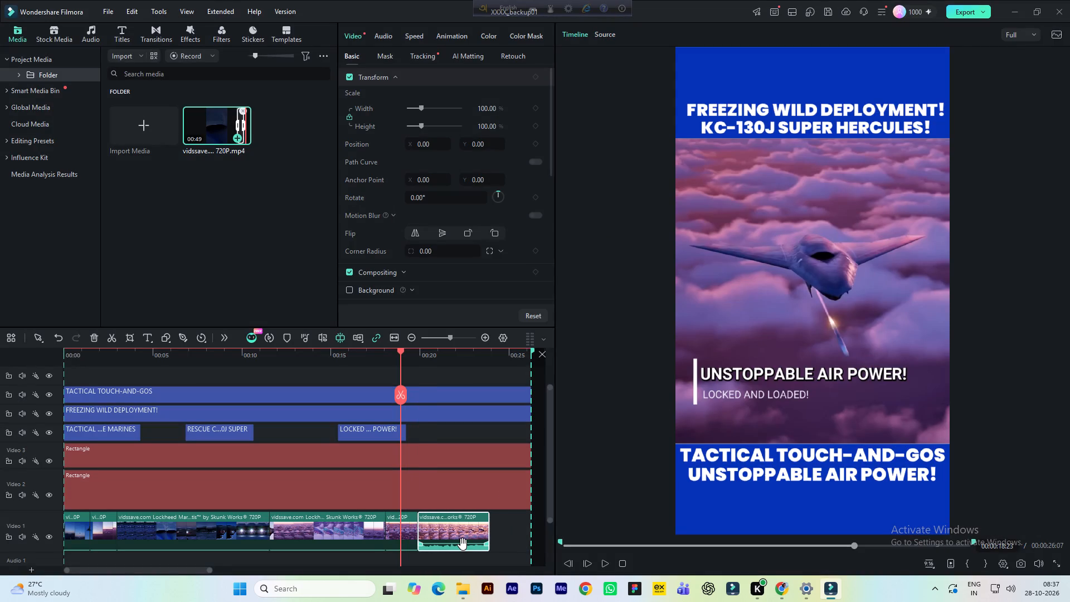
Turn the sunlit-clouds clip's audio level all the way down and save the project.
left_click_drag(463, 544, 464, 558)
key("ctrl+s")
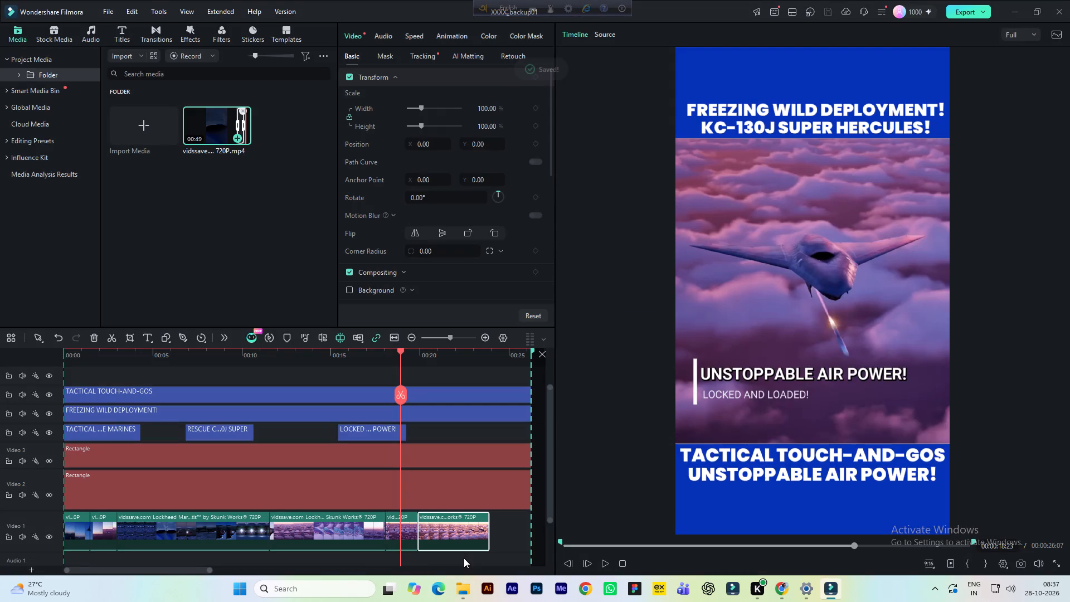
Play the timeline across the join into the new sunlit-clouds clip, to about 21:04.
key("space")
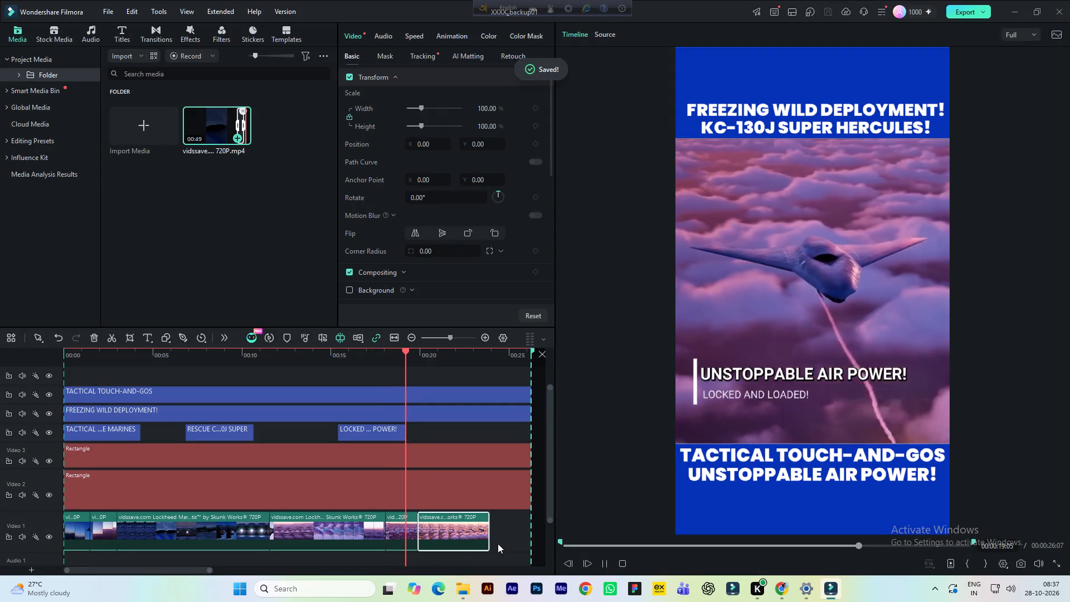
key("space")
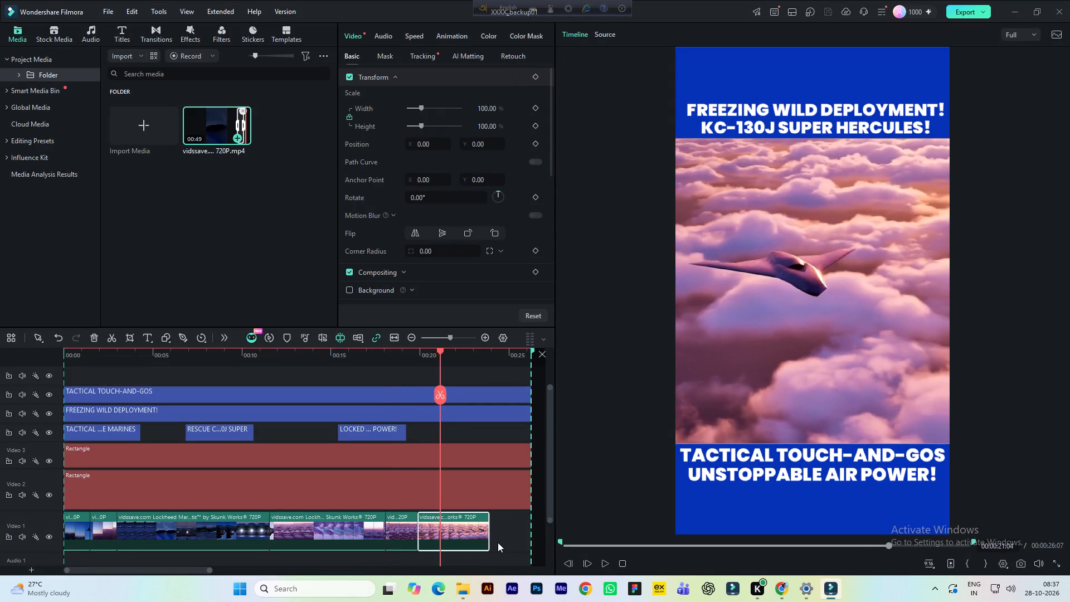
Find the source shot of the aircraft releasing munitions, seen from behind, and mark a new segment start at about 39:04.
left_click(607, 36)
key("space")
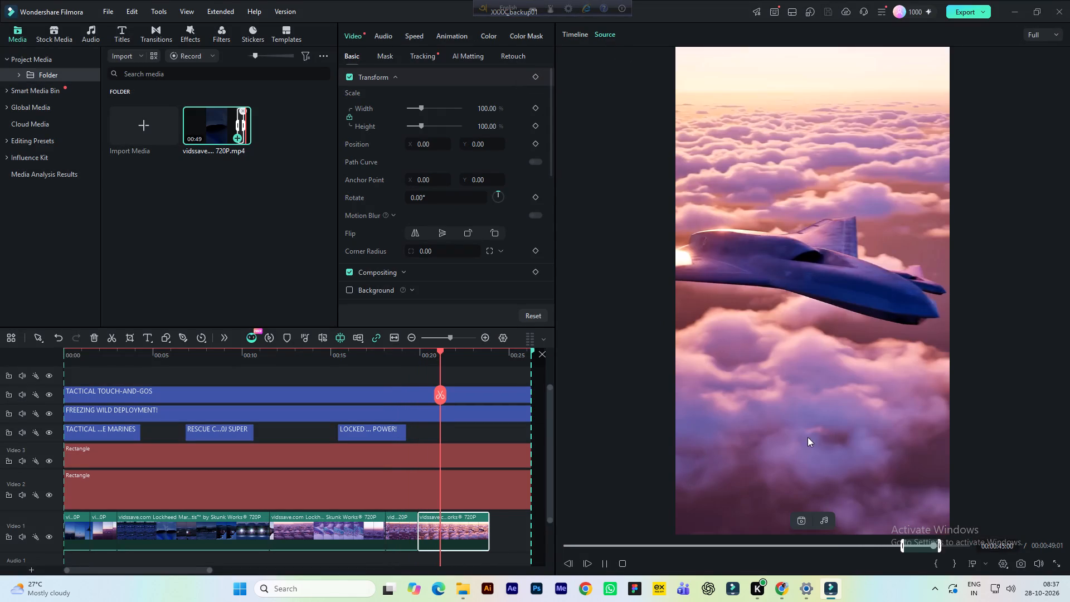
key("space")
left_click(886, 547)
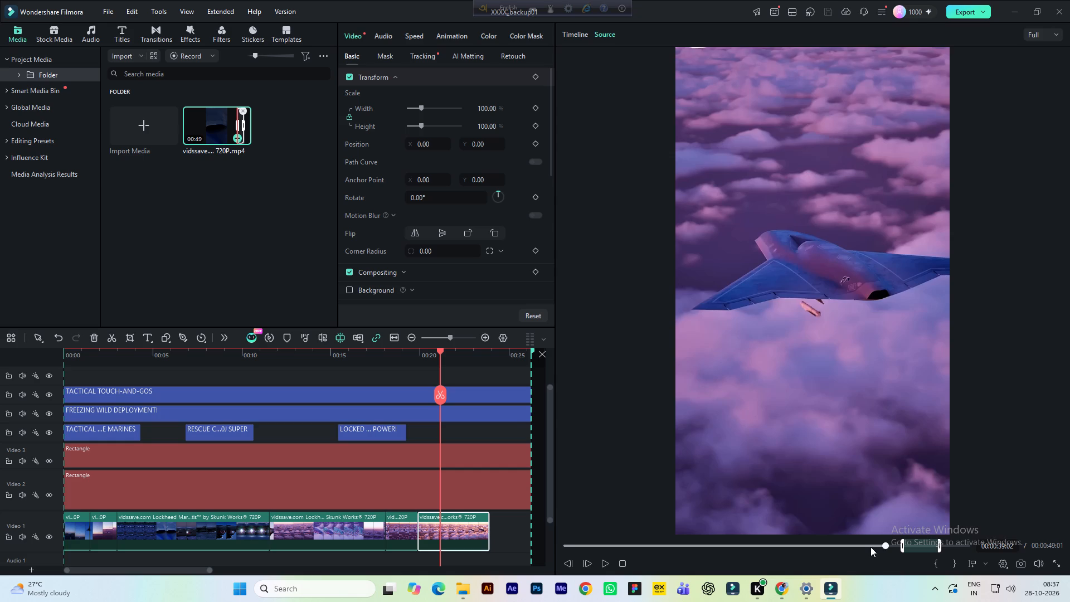
left_click(870, 547)
key("space")
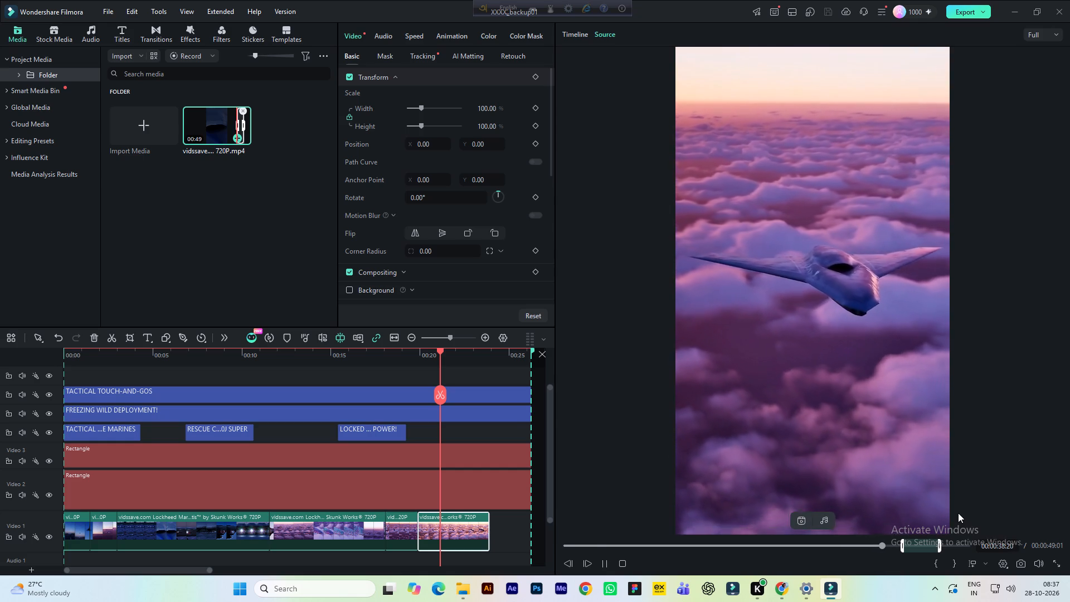
key("space")
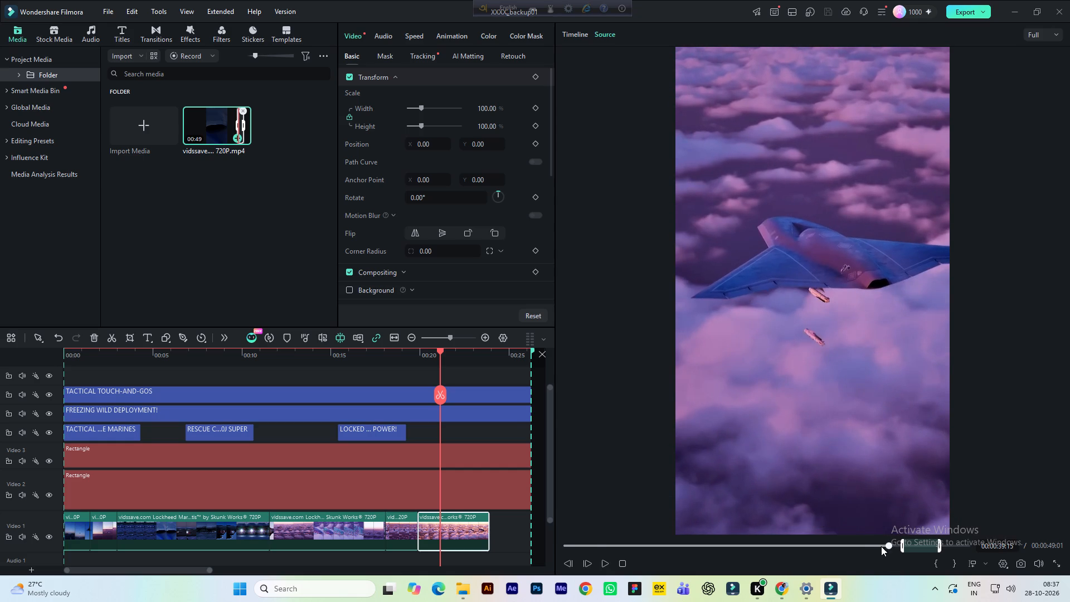
left_click(881, 546)
key("space")
key("space")
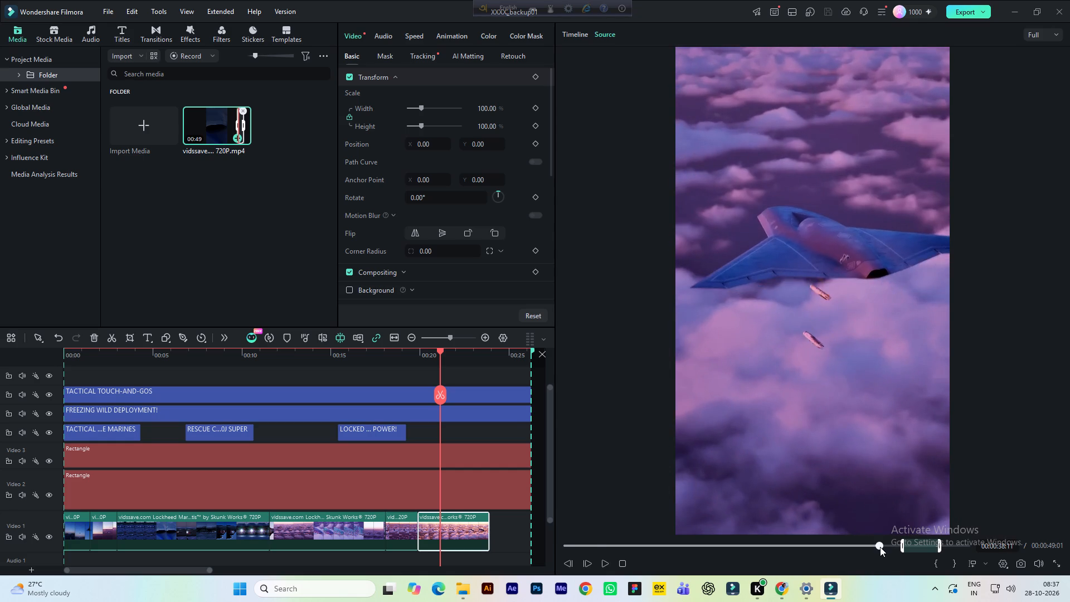
left_click(880, 547)
key("space")
key("space")
key("space")
key("space")
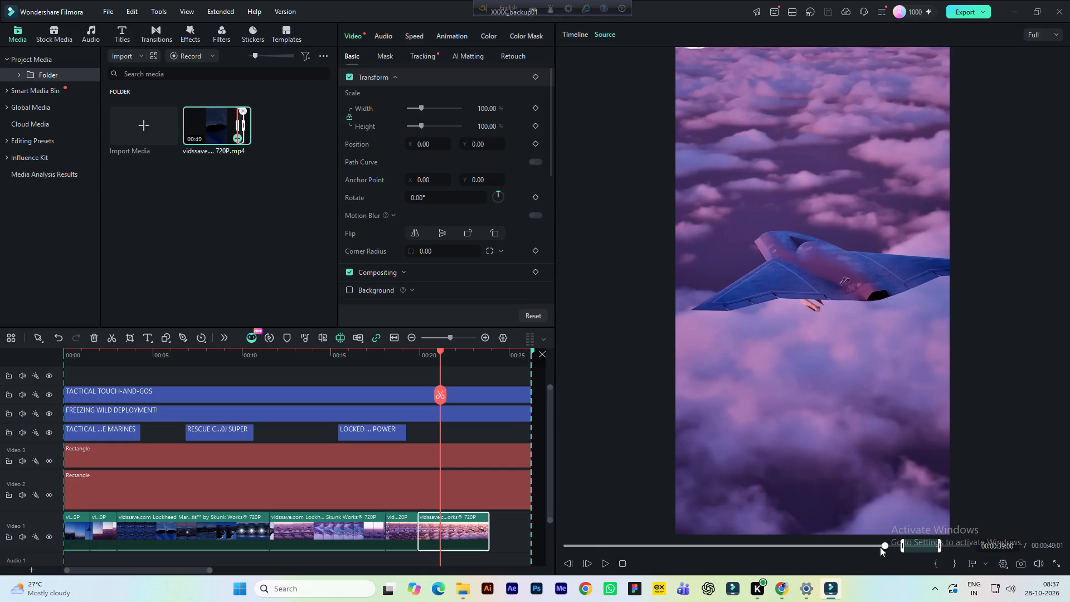
left_click(880, 547)
key("space")
key("space")
key("space")
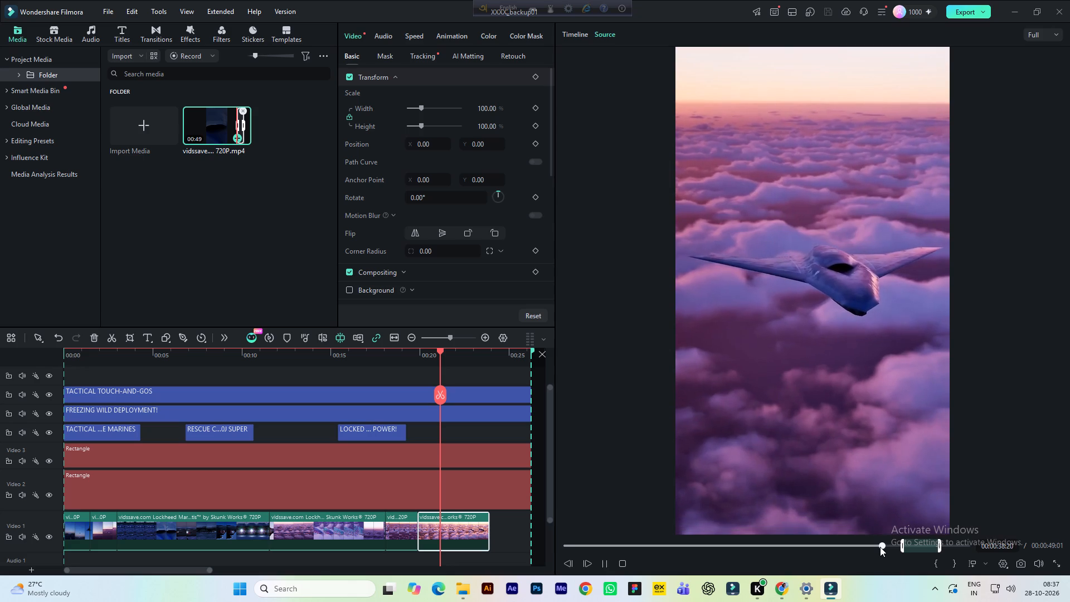
key("space")
key("space")
key("space")
left_click(880, 547)
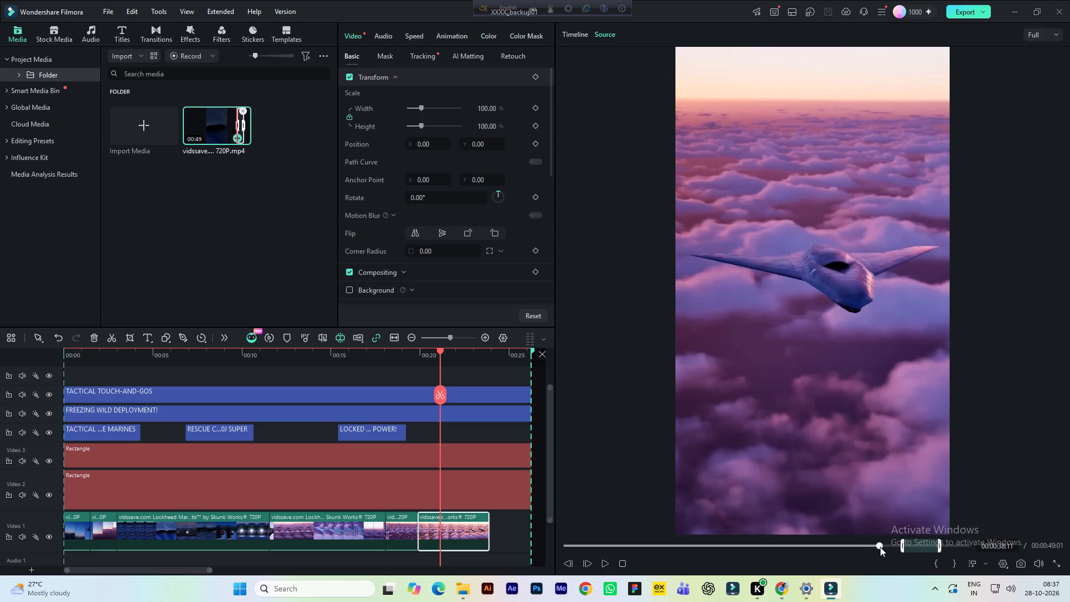
key("space")
key("space")
key("space")
key("space")
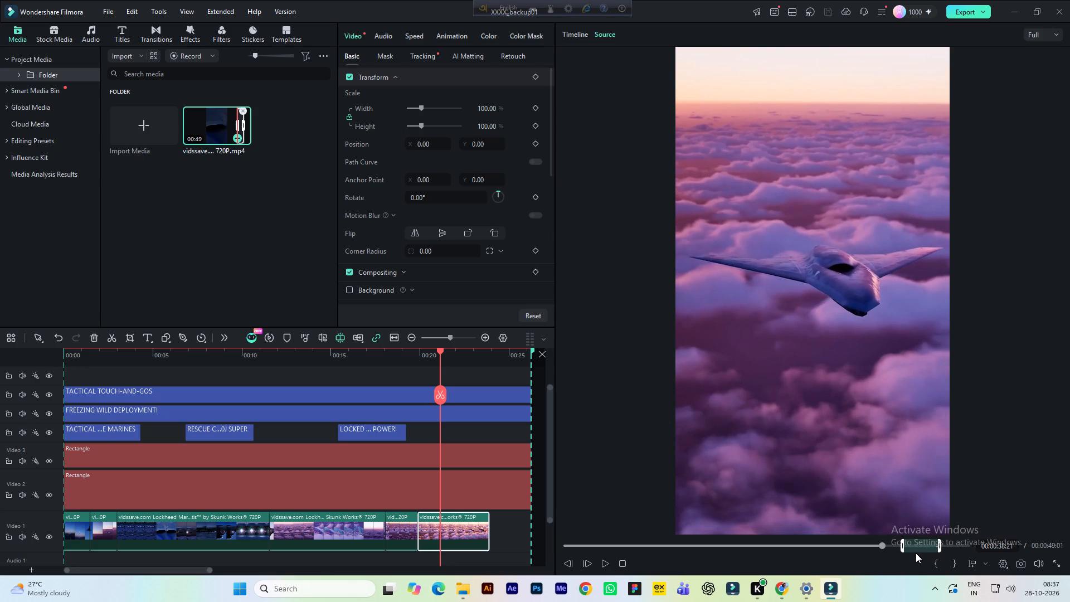
key("space")
key("space")
key("space")
key("space")
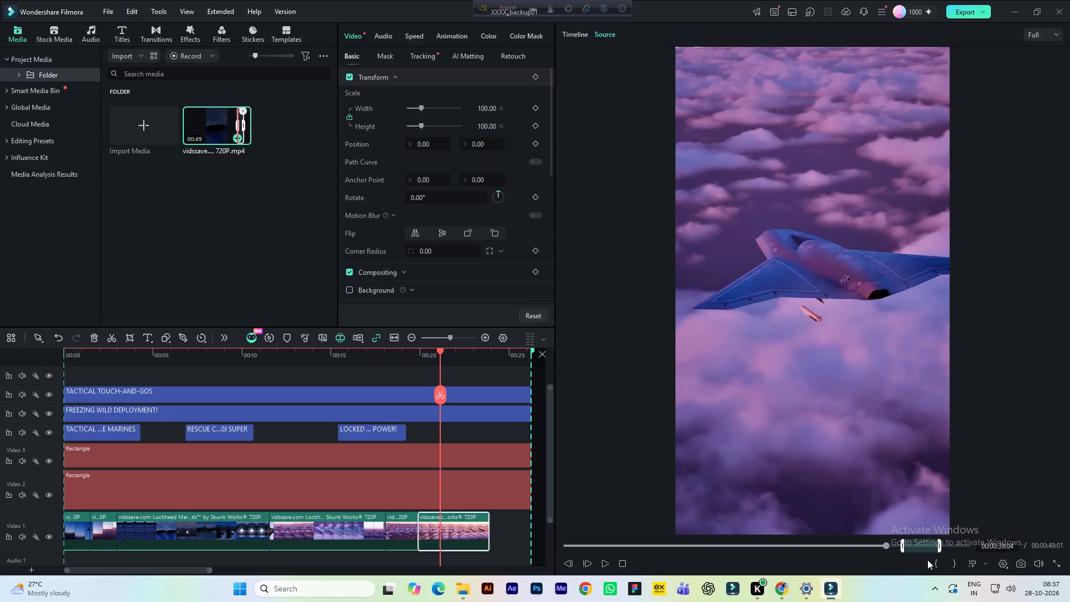
left_click(933, 563)
Mark the end of the munitions-release segment at about 40:18 in the source, just before the cut to the next shot.
key("space")
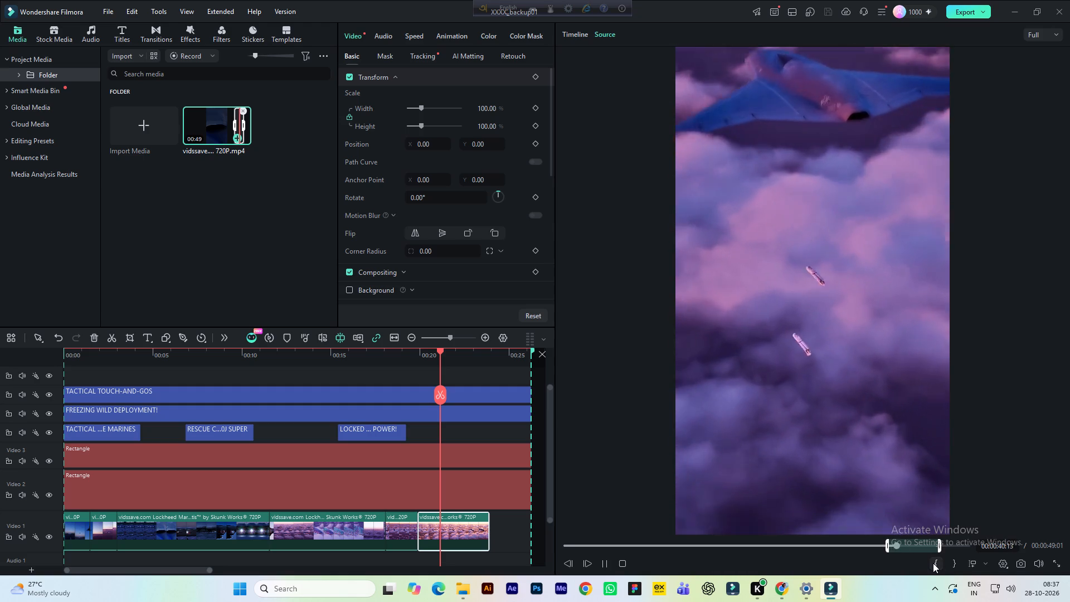
key("space")
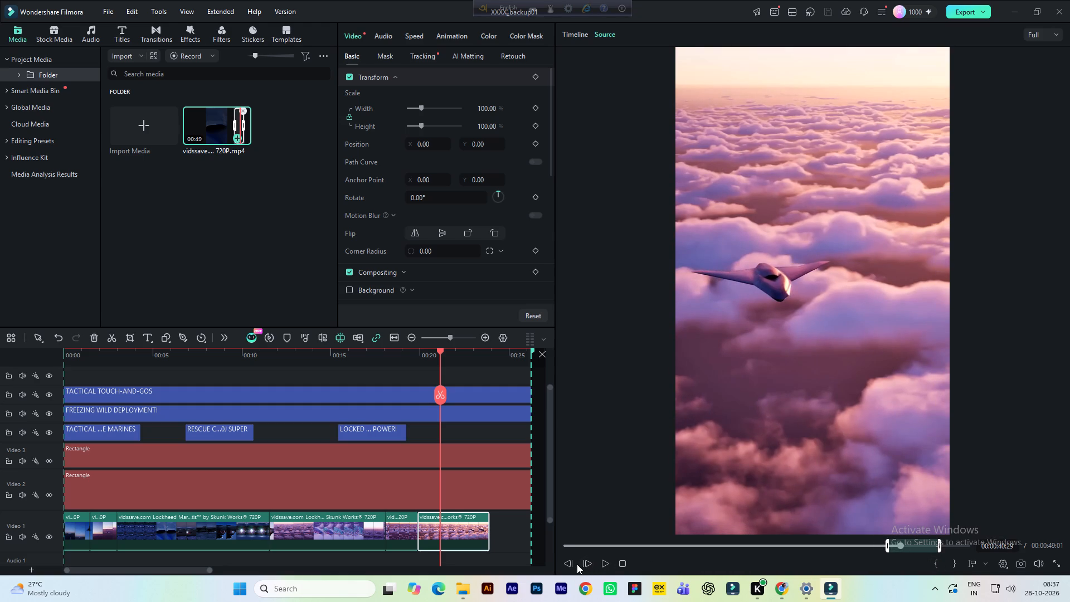
triple_click(568, 561)
triple_click(568, 561)
triple_click(568, 561)
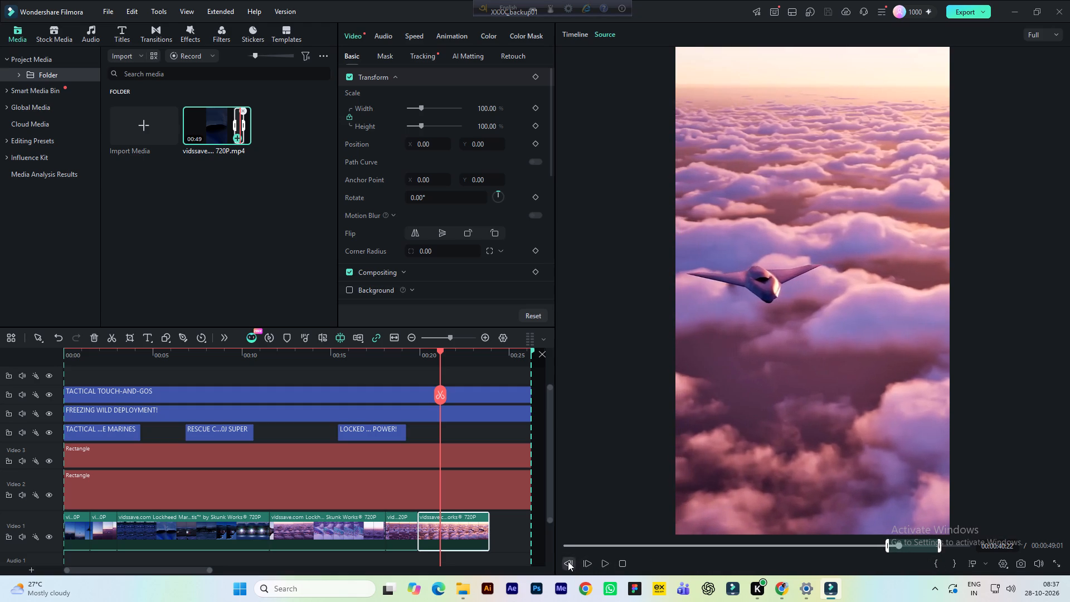
double_click(568, 561)
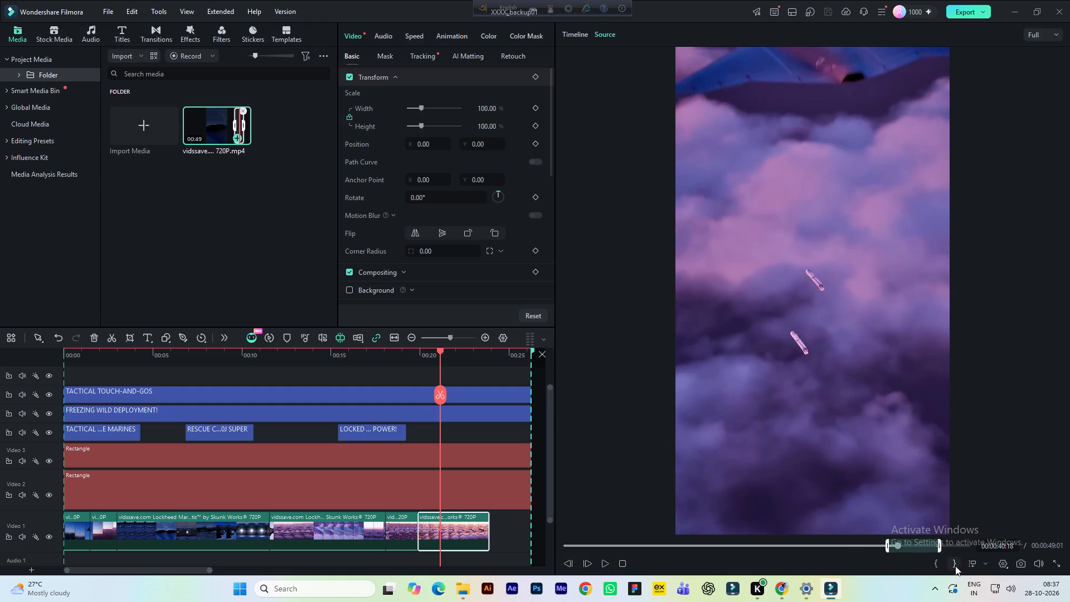
left_click(955, 566)
Place the marked munitions-release segment on Video 1 directly after the last clip, keeping the 1080x1920 25fps project settings.
left_click_drag(826, 357, 493, 530)
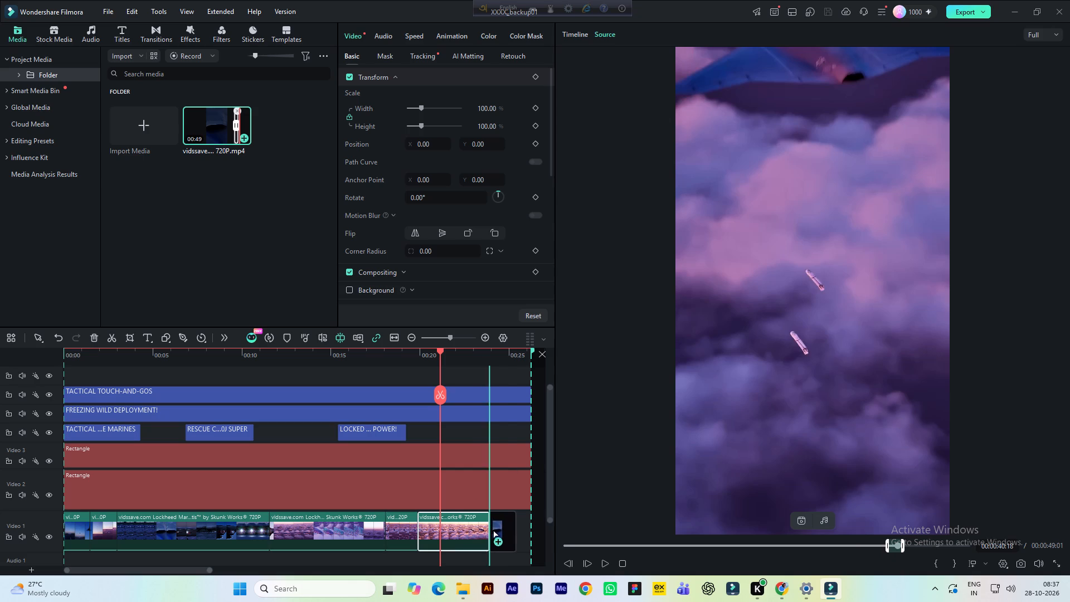
left_click_drag(493, 530, 492, 531)
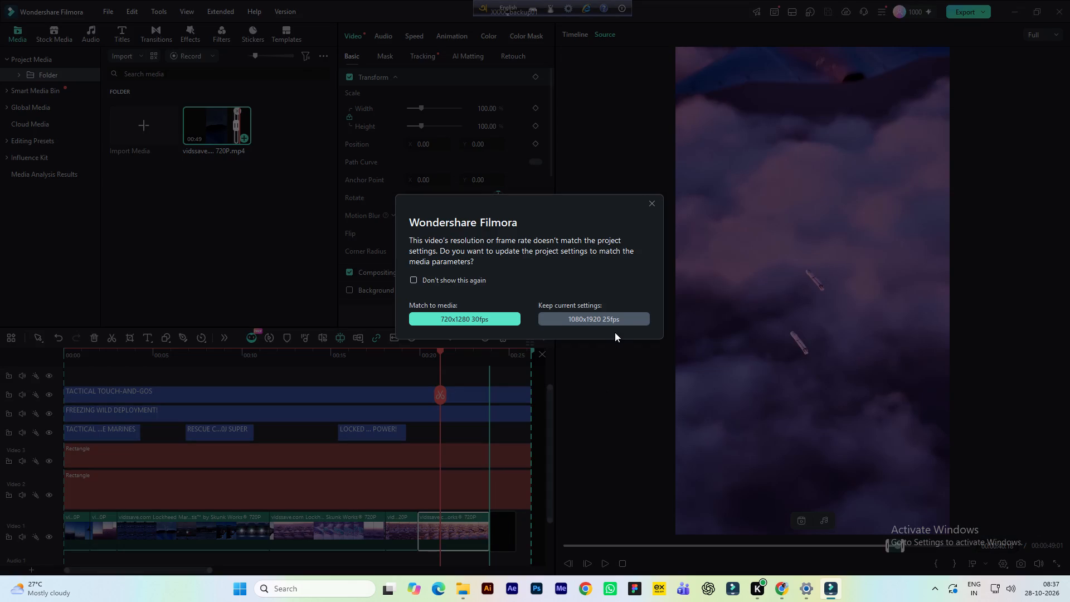
left_click(619, 326)
left_click(622, 323)
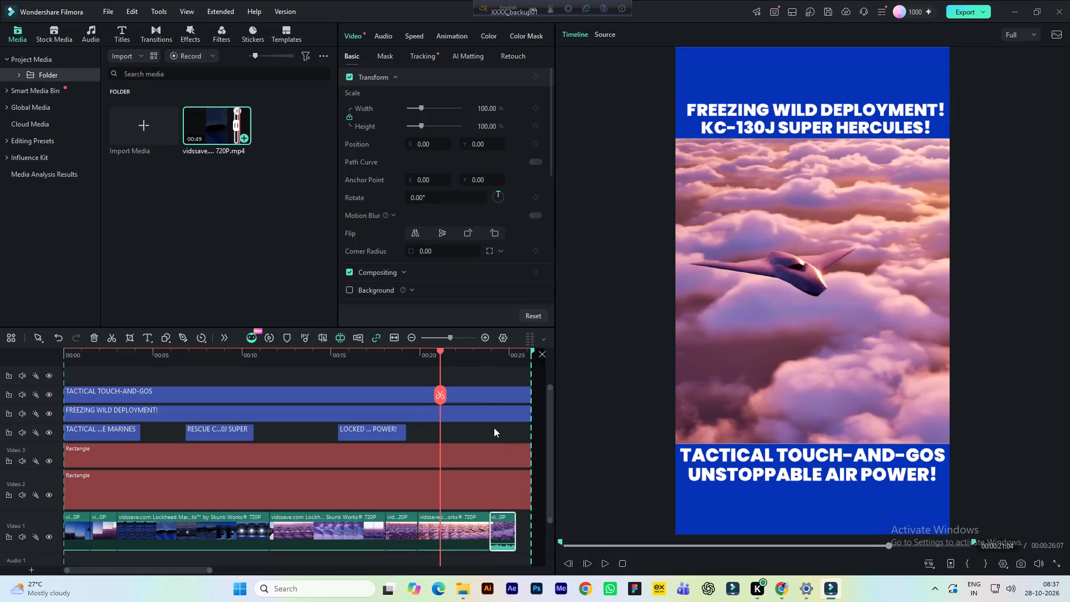
Turn the munitions-release clip's audio level all the way down and save the project.
key("space")
key("space")
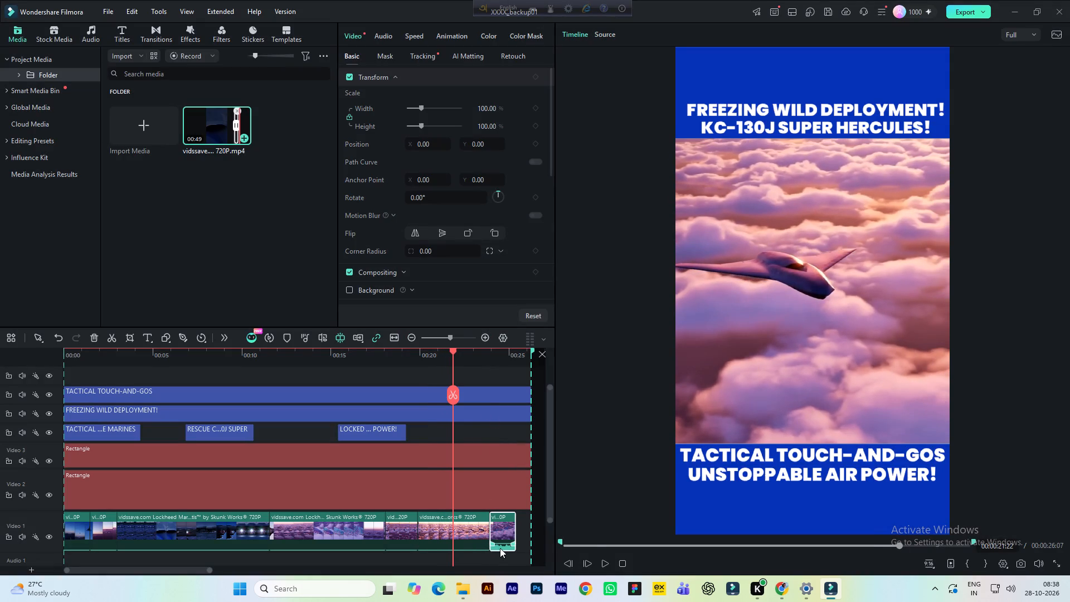
left_click_drag(502, 543, 502, 555)
key("ctrl+s")
key("ctrl+a")
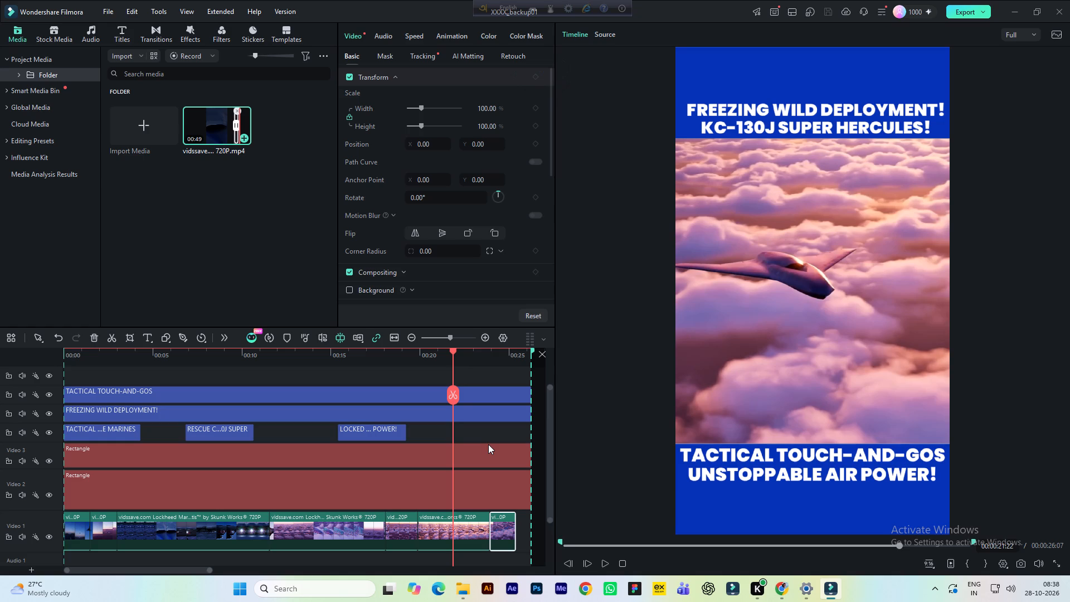
Play the timeline across the join into the munitions-release clip, to about 24:17, and save the project.
key("space")
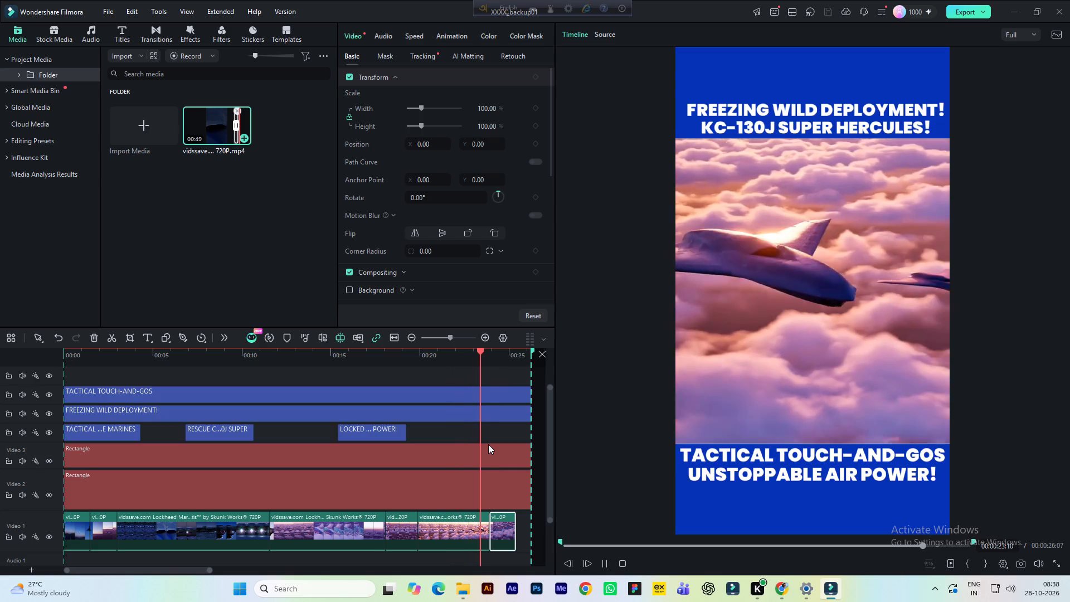
key("space")
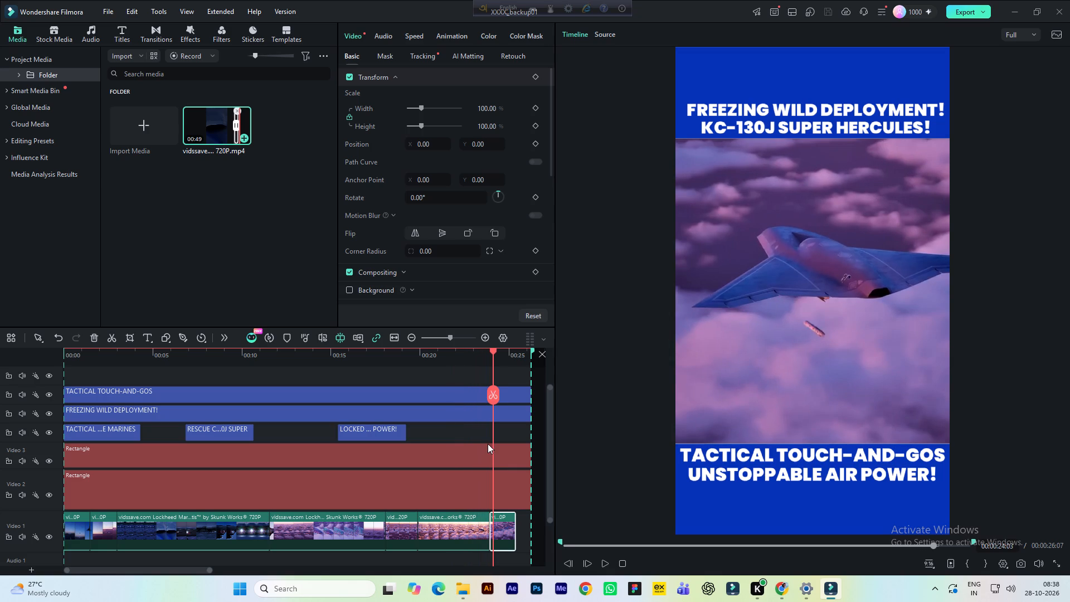
key("space")
key("space")
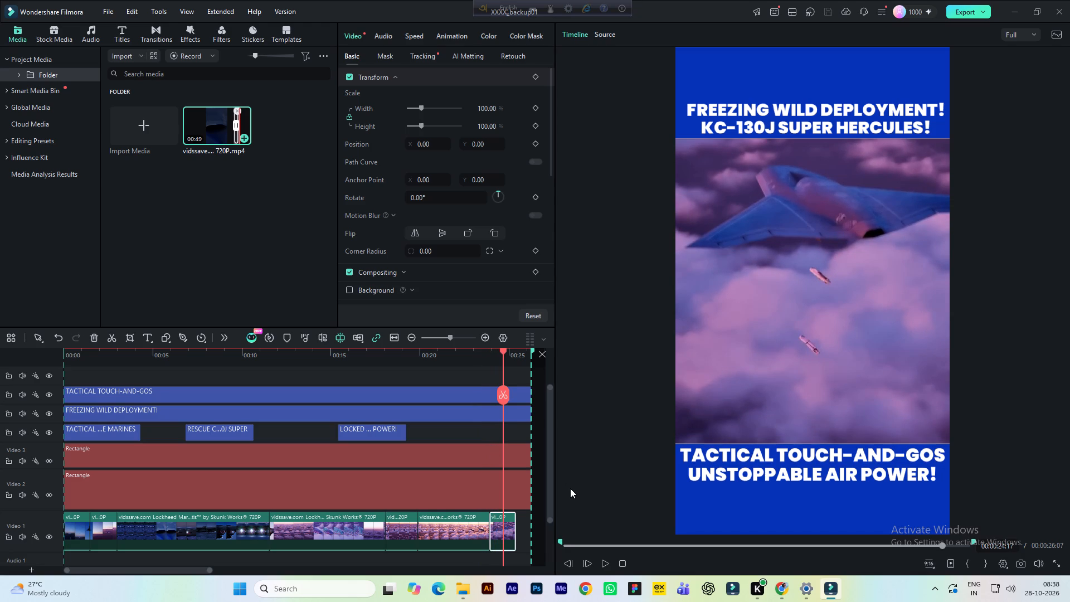
key("ctrl+s")
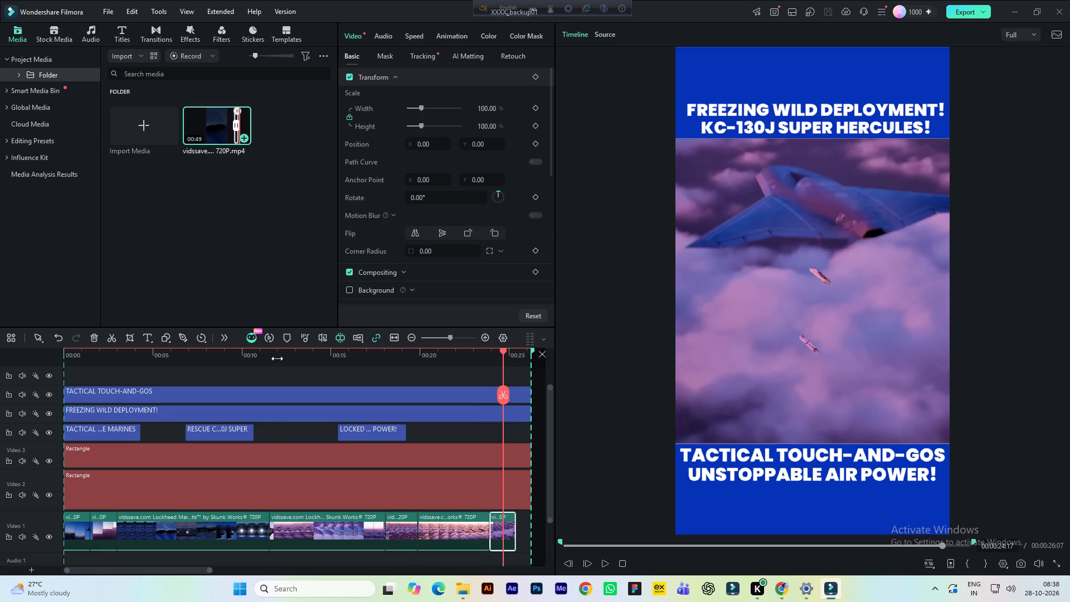
Play the whole timeline from the beginning to the end to review the assembled clips.
left_click(277, 358)
left_click_drag(277, 351, 27, 415)
key("space")
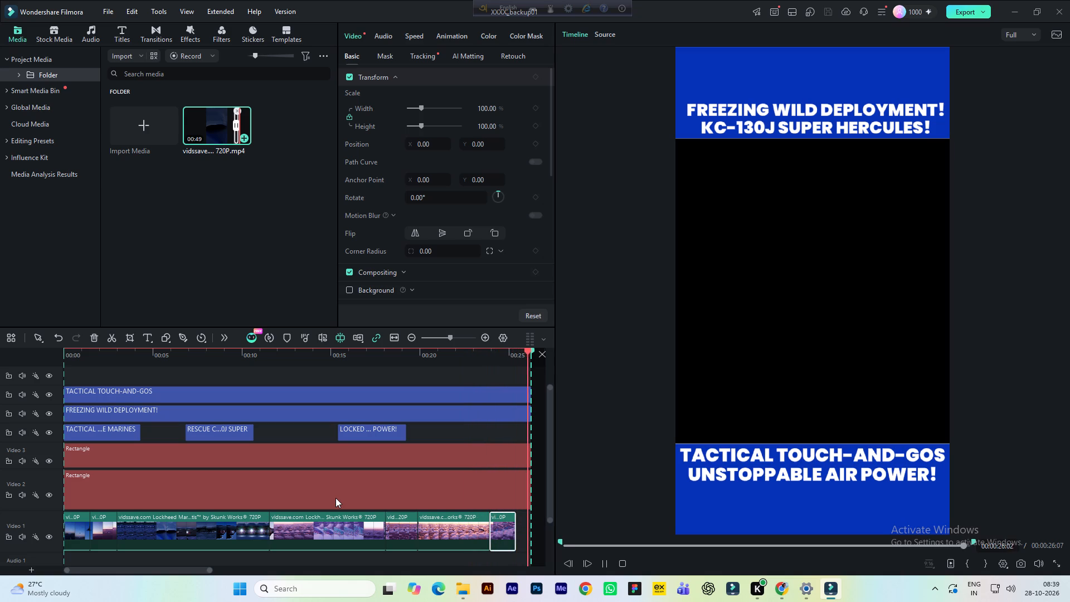
key("space")
Trim the two full-length titles and both blue rectangles together so they end with the last Video 1 clip, at about 25:10.
left_click(455, 363)
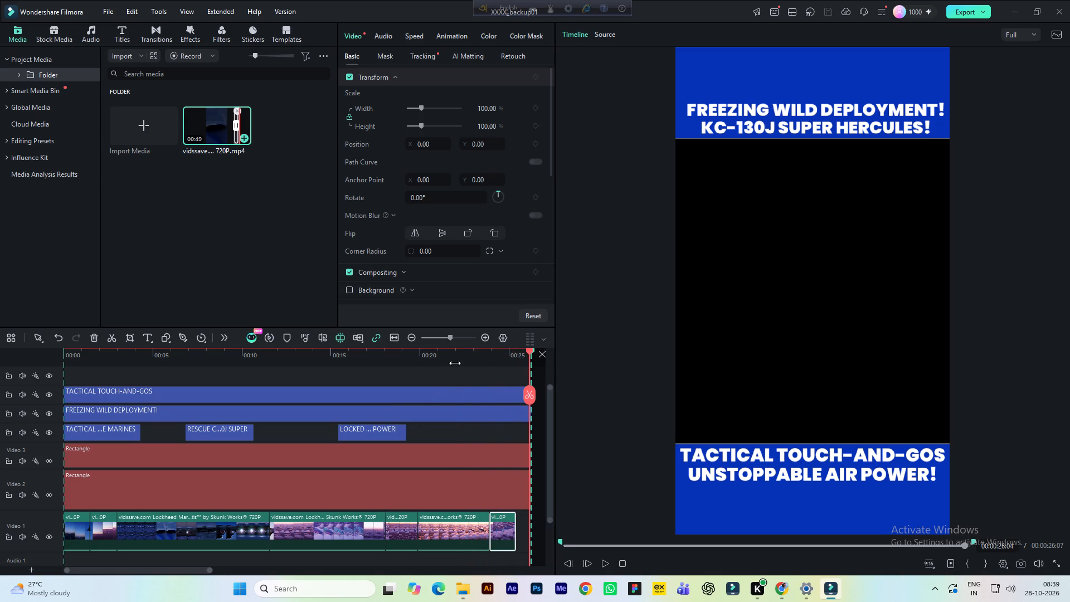
left_click_drag(536, 391, 529, 463)
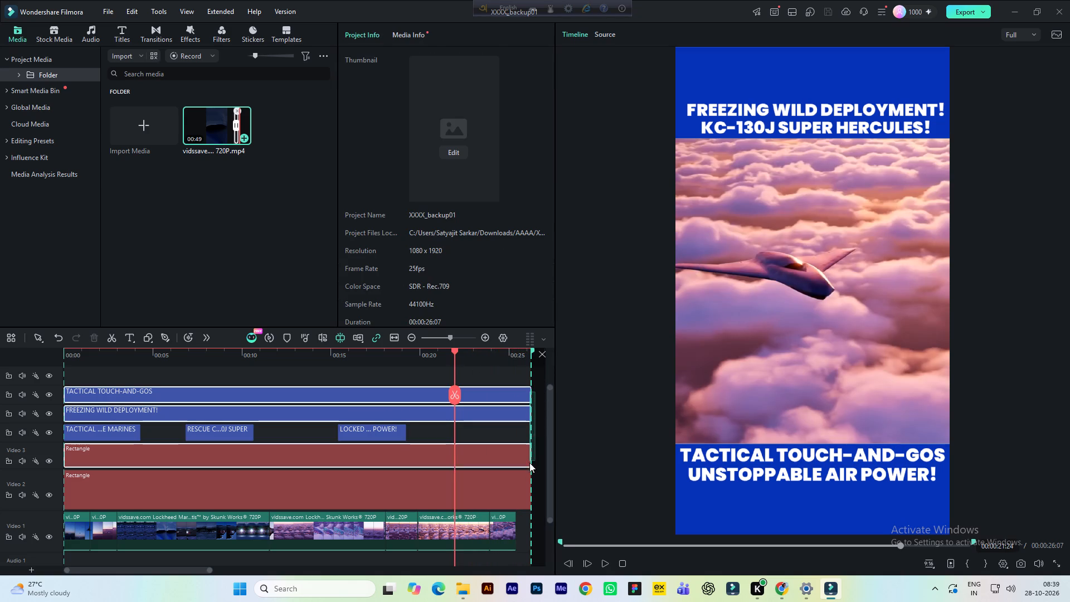
left_click_drag(529, 463, 523, 505)
left_click_drag(531, 491, 518, 491)
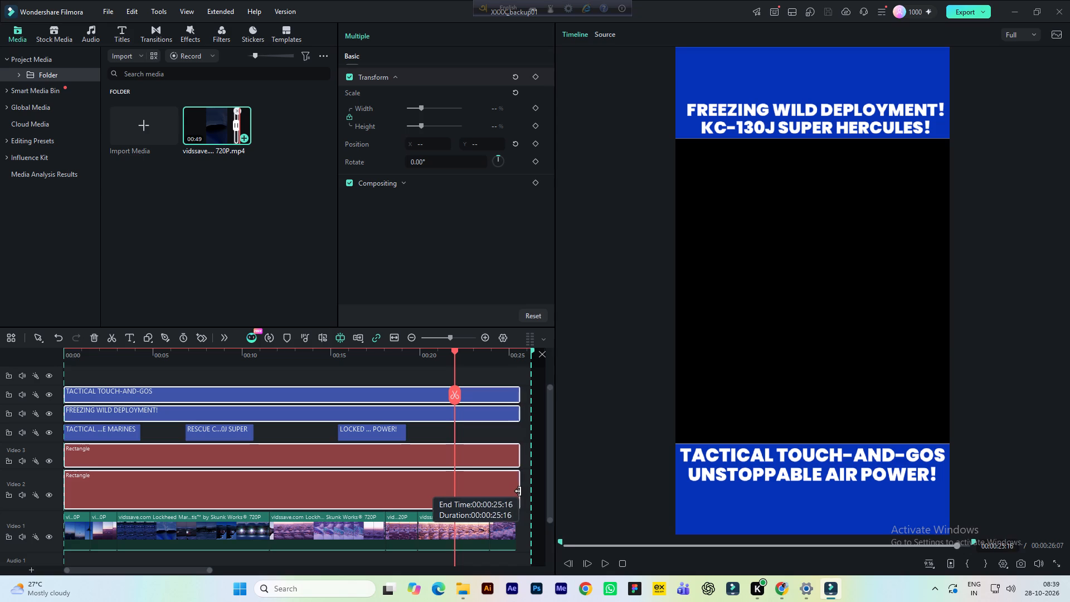
left_click_drag(518, 491, 514, 491)
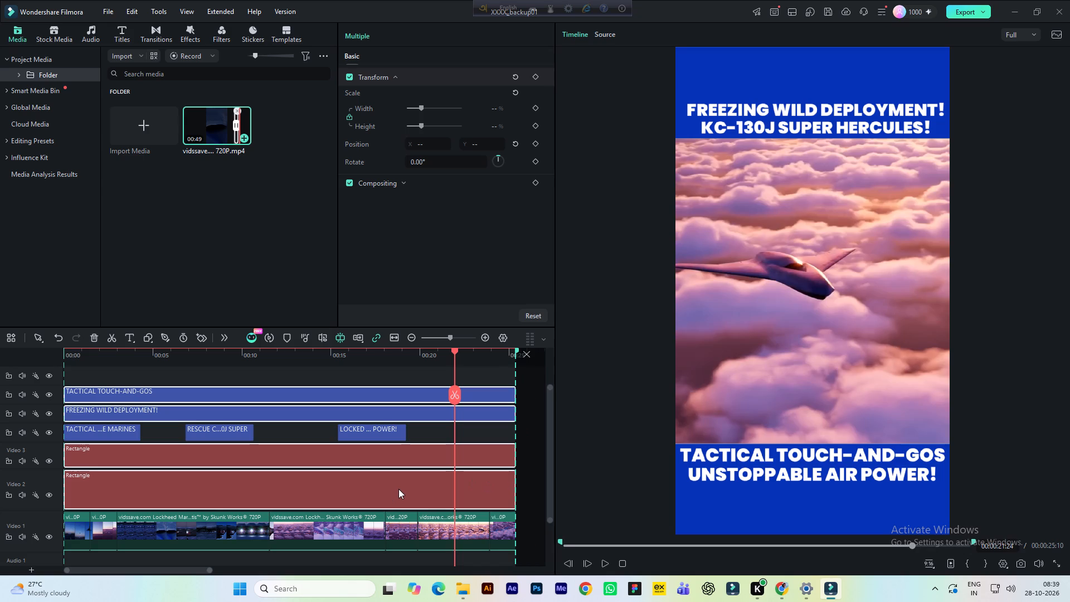
Move the short titles to start at about 2.5 s (TACTICAL), 10 s (RESCUE) and 17.5 s (LOCKED), and save the project.
left_click(419, 363)
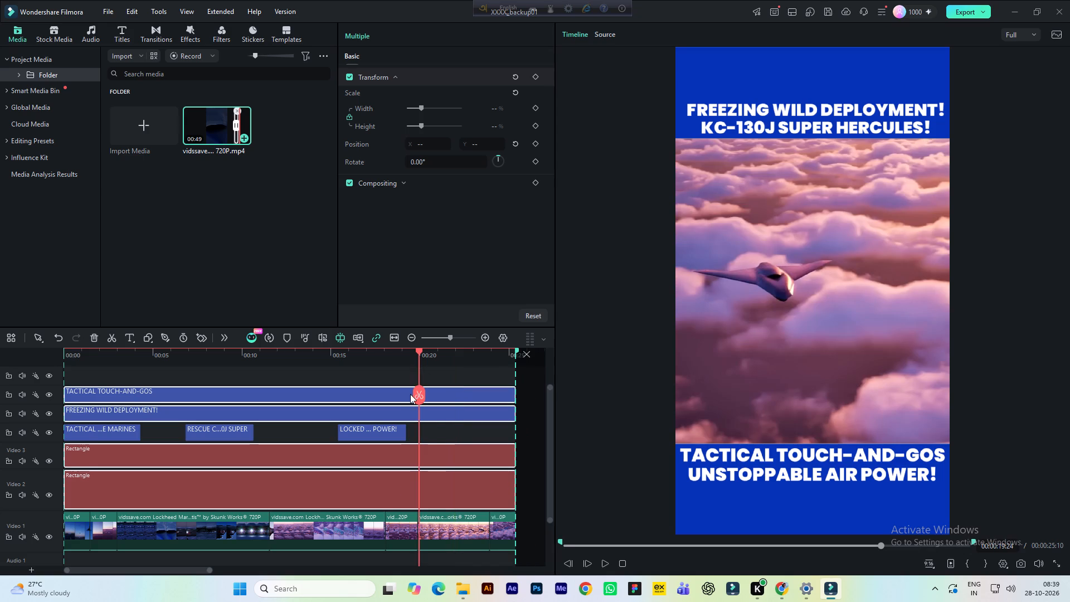
left_click(327, 363)
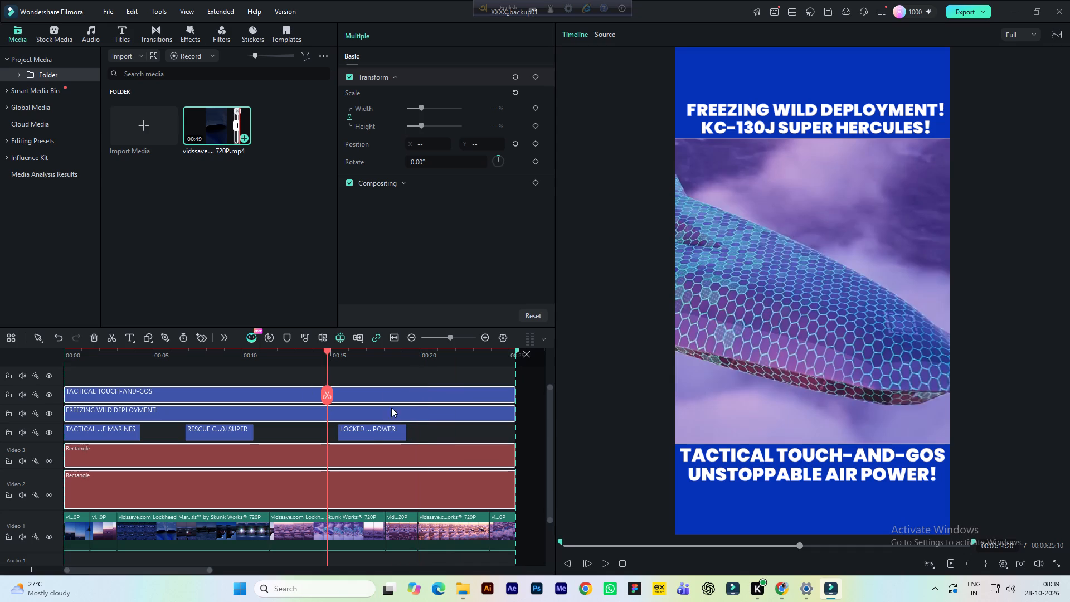
left_click(372, 434)
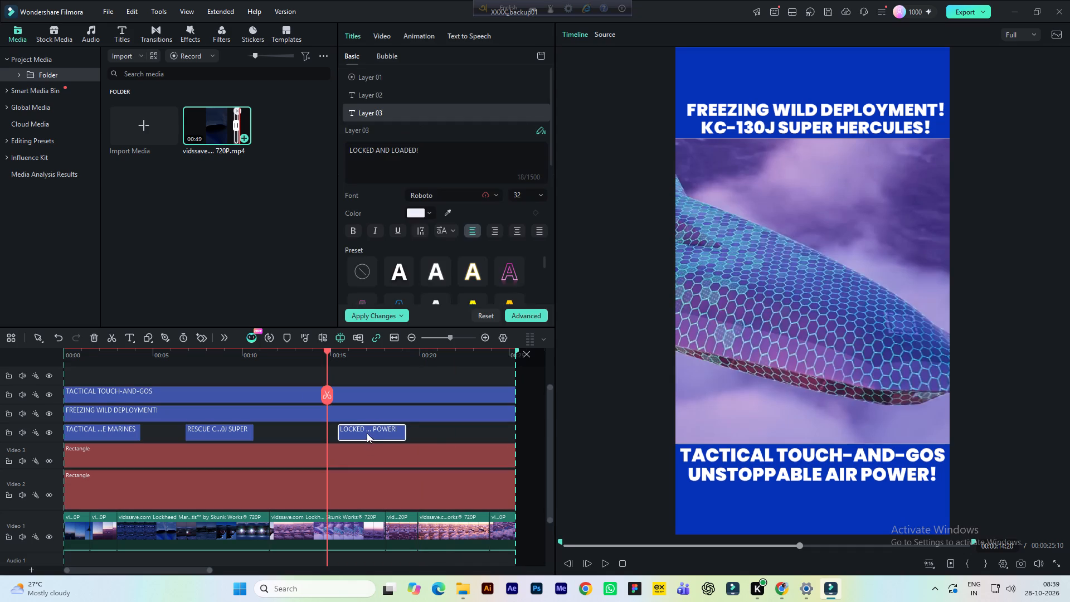
left_click_drag(367, 433, 409, 435)
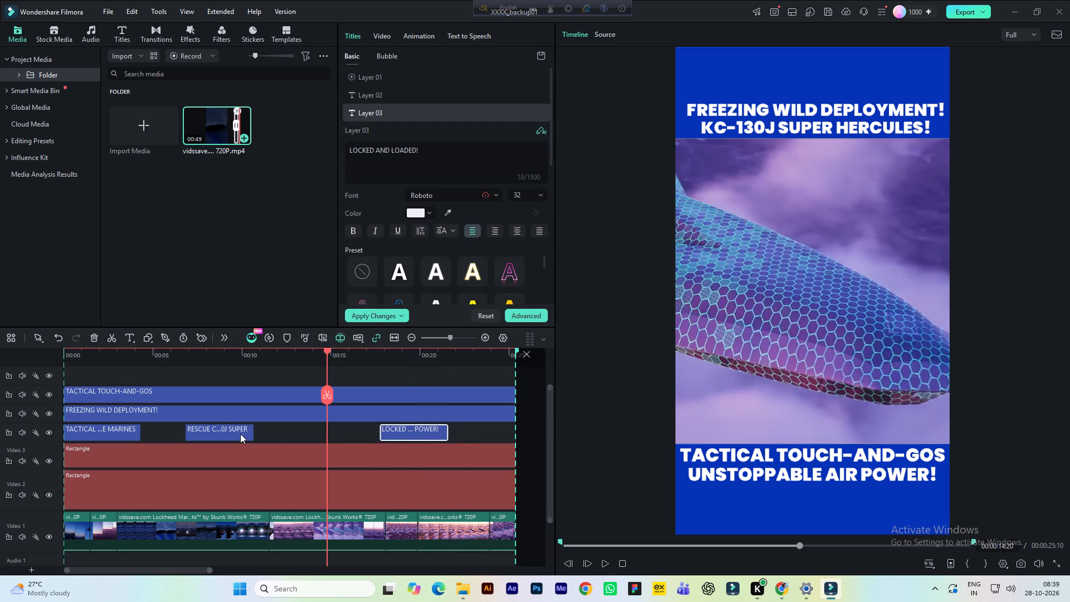
left_click(240, 434)
key("ctrl+s")
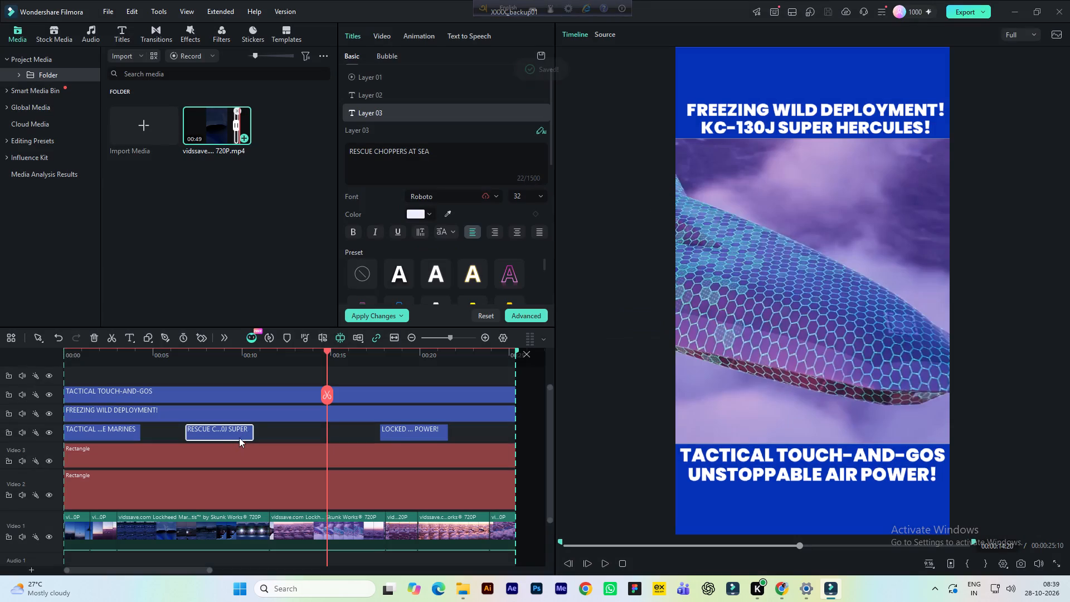
left_click_drag(223, 430, 281, 436)
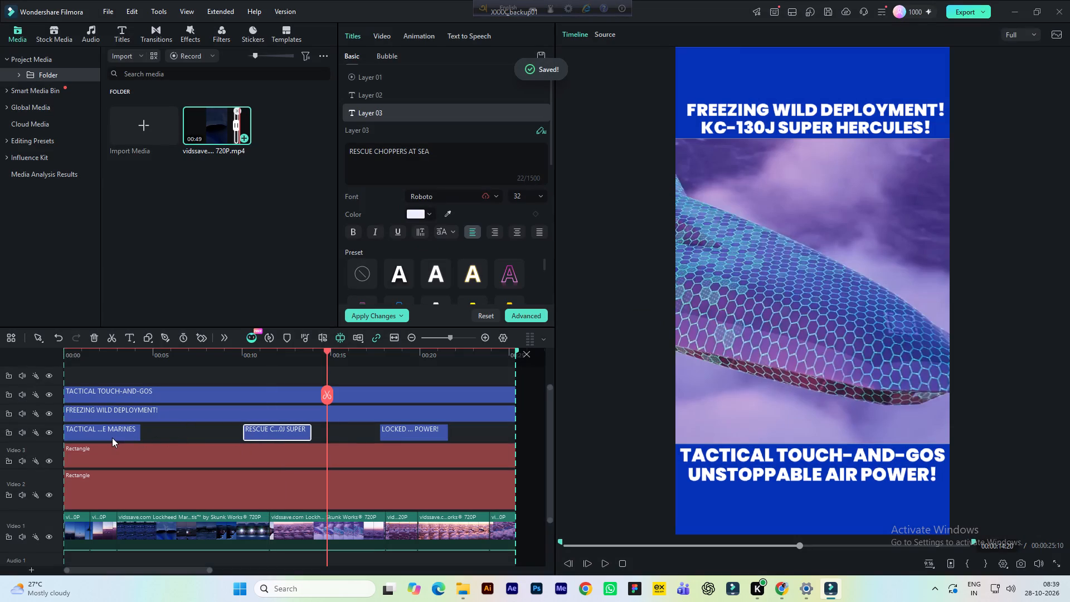
left_click(112, 438)
left_click(97, 353)
left_click_drag(113, 433, 114, 433)
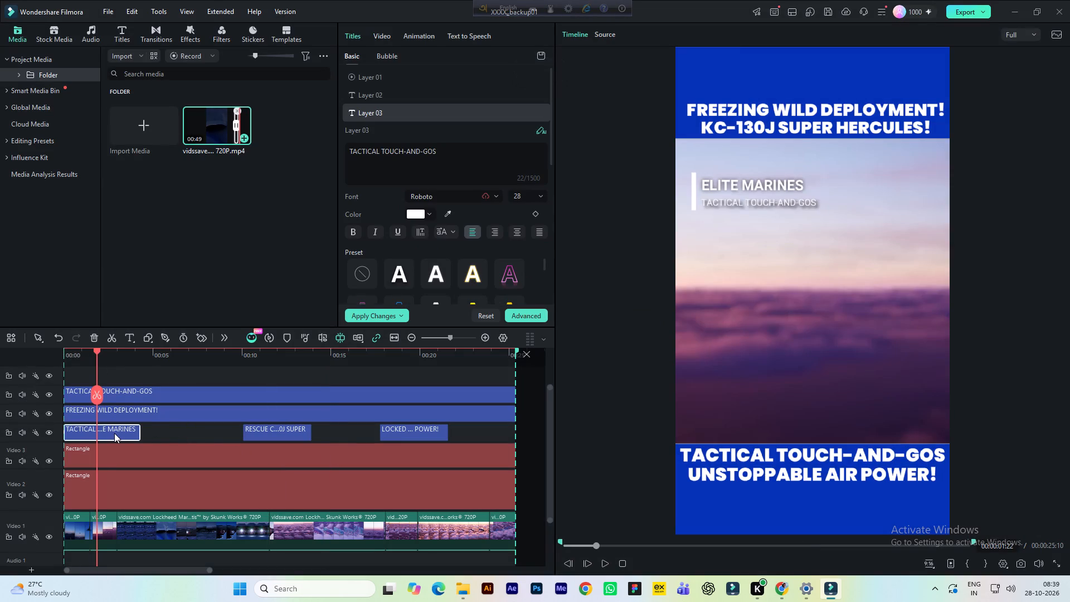
left_click_drag(114, 433, 160, 431)
left_click(81, 357)
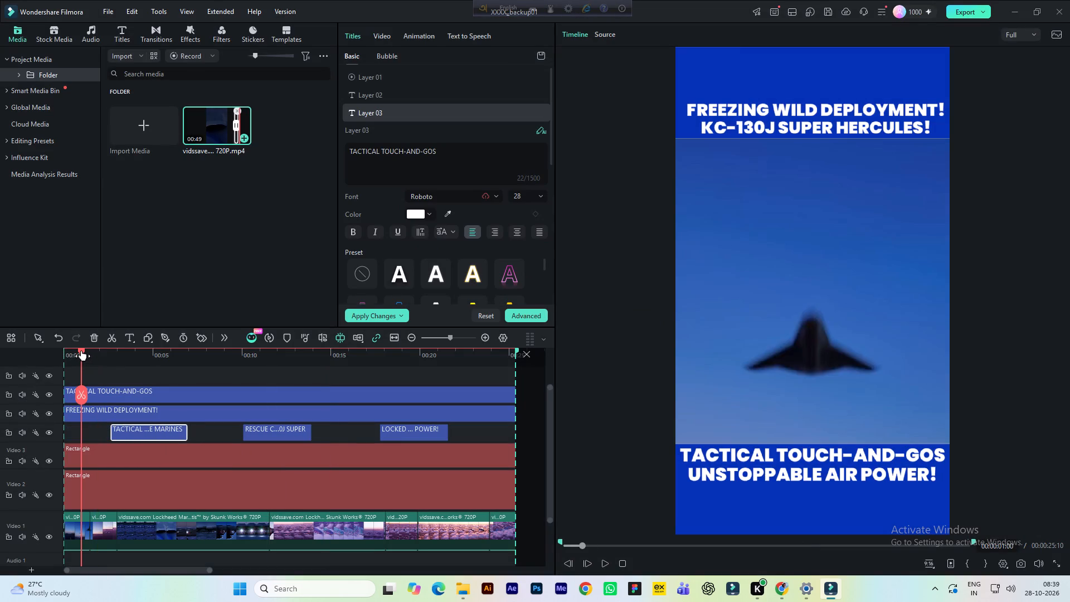
key("ctrl+s")
Play the timeline from the start into the ELITE MARINES title, to about 04:12, saving the project along the way.
left_click_drag(81, 351, 69, 352)
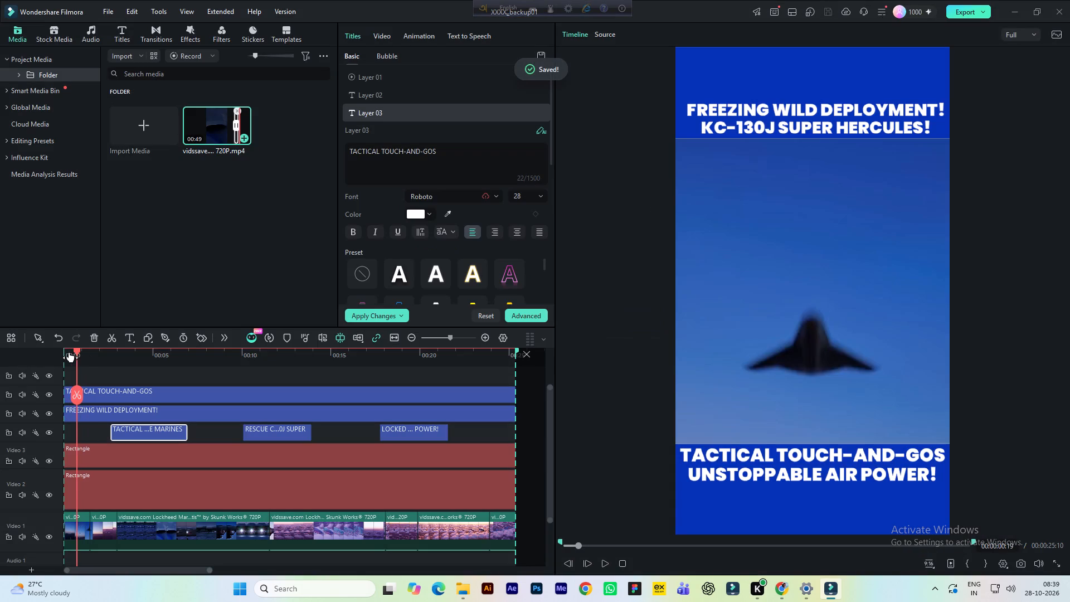
left_click_drag(69, 352, 60, 352)
key("space")
key("space")
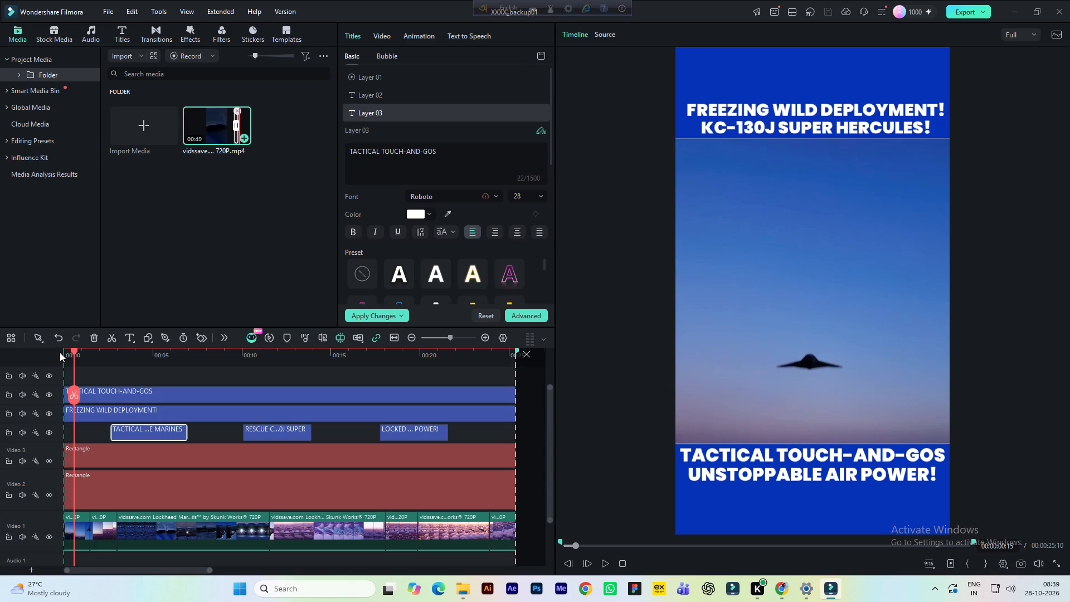
key("ctrl+s")
key("space")
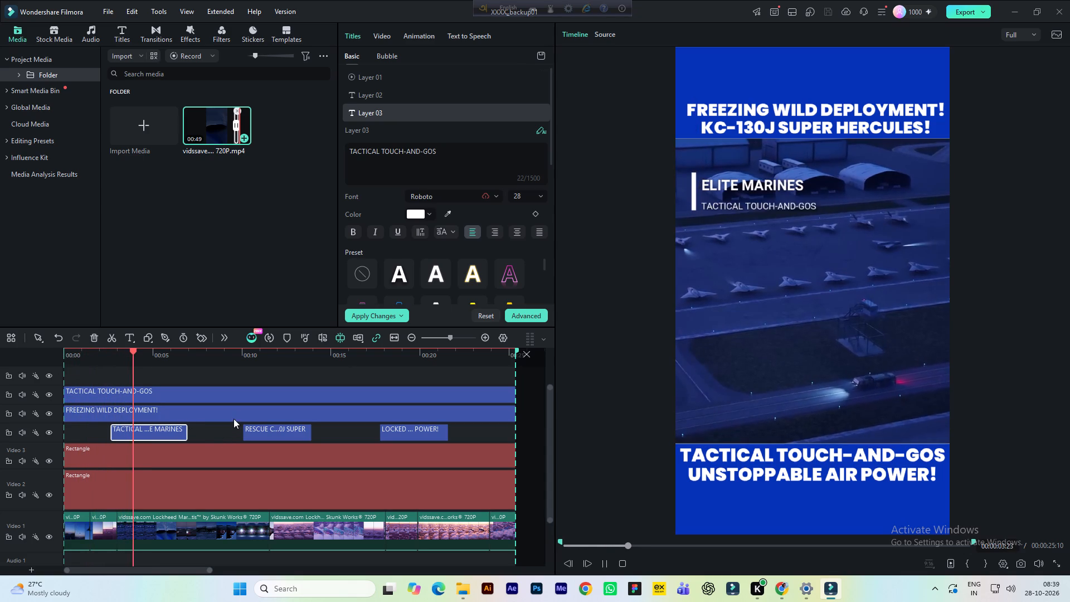
key("space")
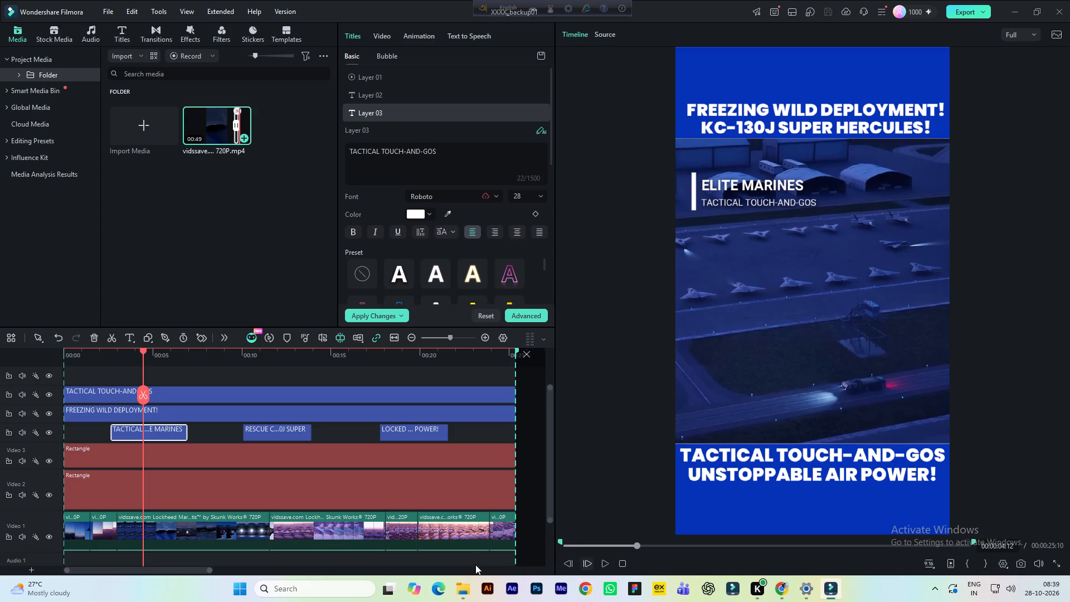
left_click(459, 591)
left_click(248, 143)
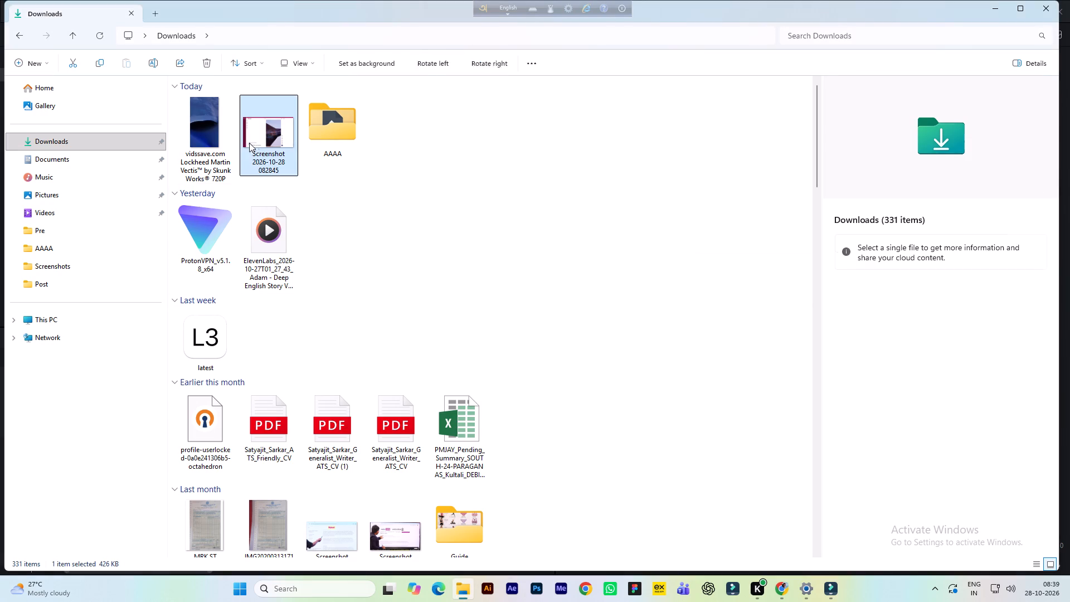
double_click(254, 142)
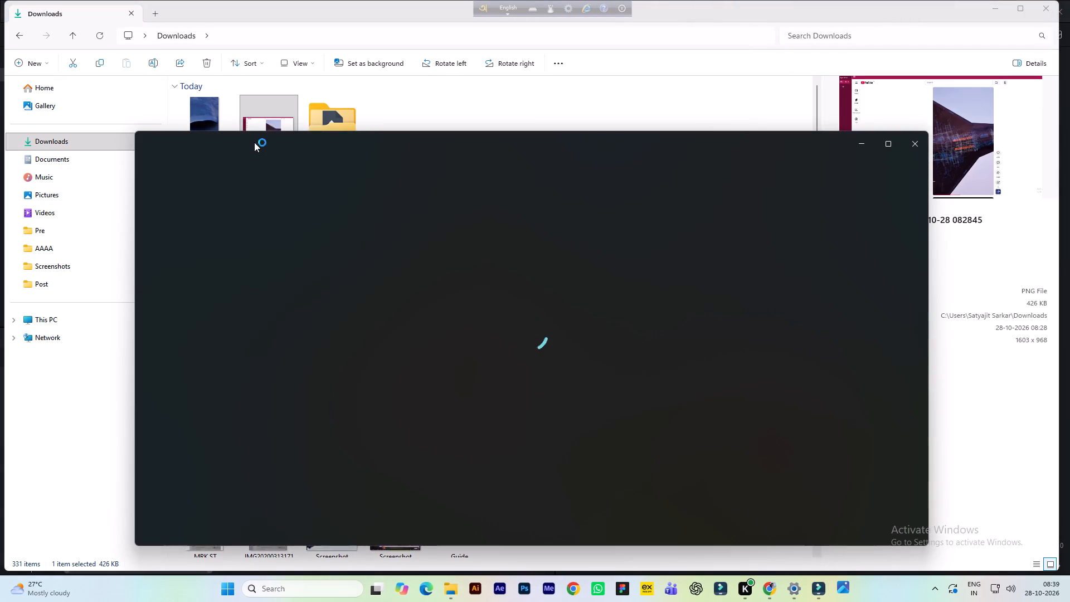
scroll(360, 503, "up", 5)
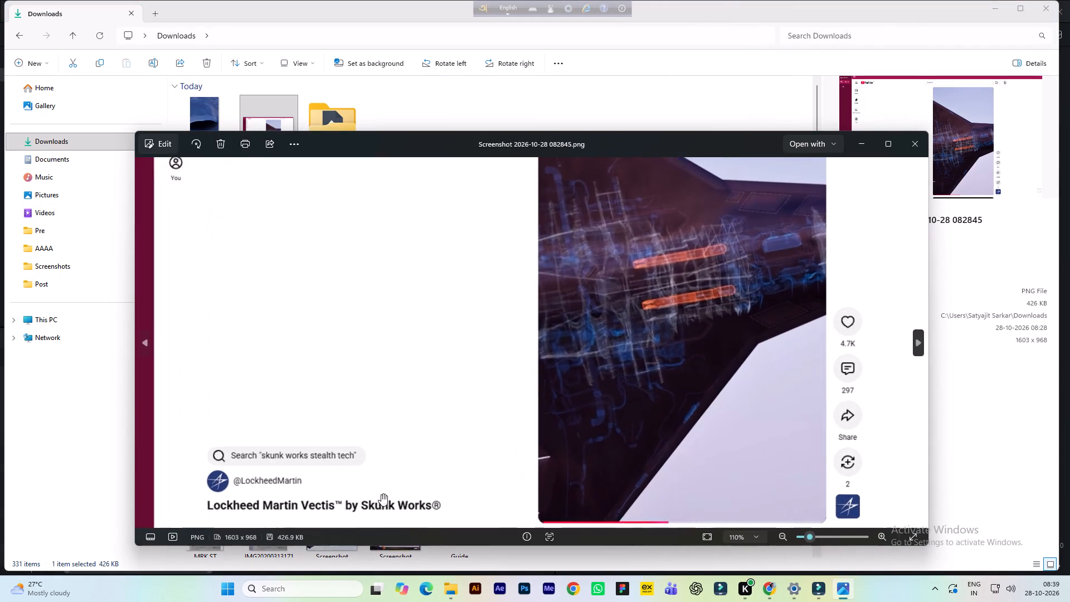
scroll(427, 399, "down", 7)
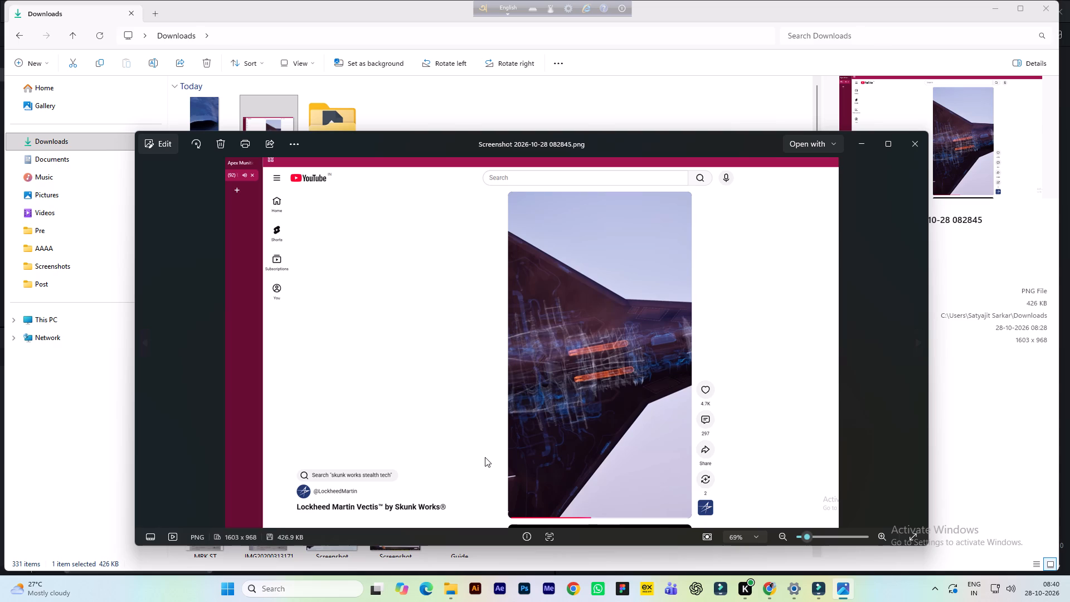